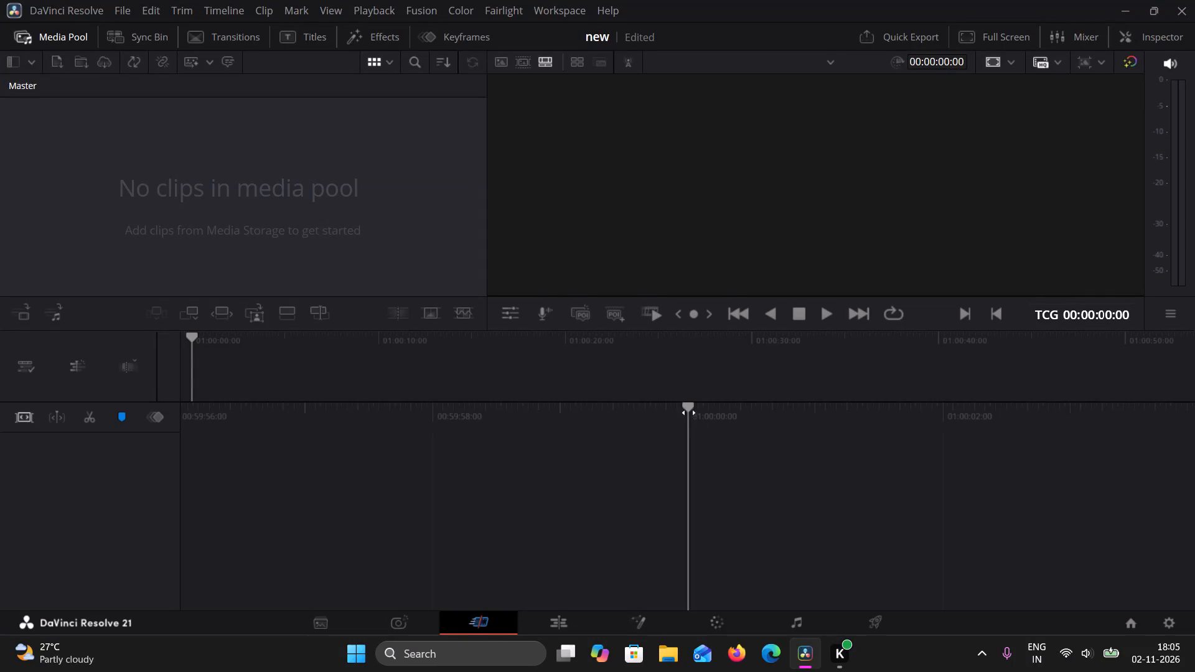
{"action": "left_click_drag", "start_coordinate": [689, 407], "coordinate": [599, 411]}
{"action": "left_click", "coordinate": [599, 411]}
Import the four MP4 clips dated today from Downloads and change the project frame rate to 25 frames per second.
{"action": "left_click", "coordinate": [123, 16]}
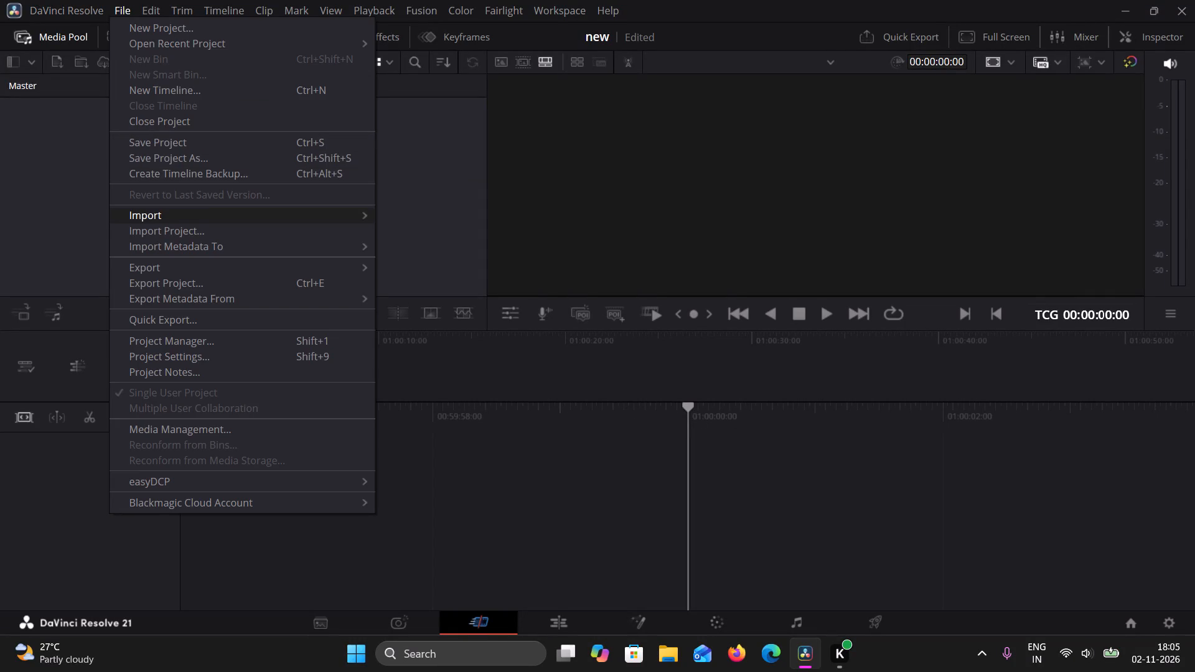
{"action": "left_click", "coordinate": [493, 236]}
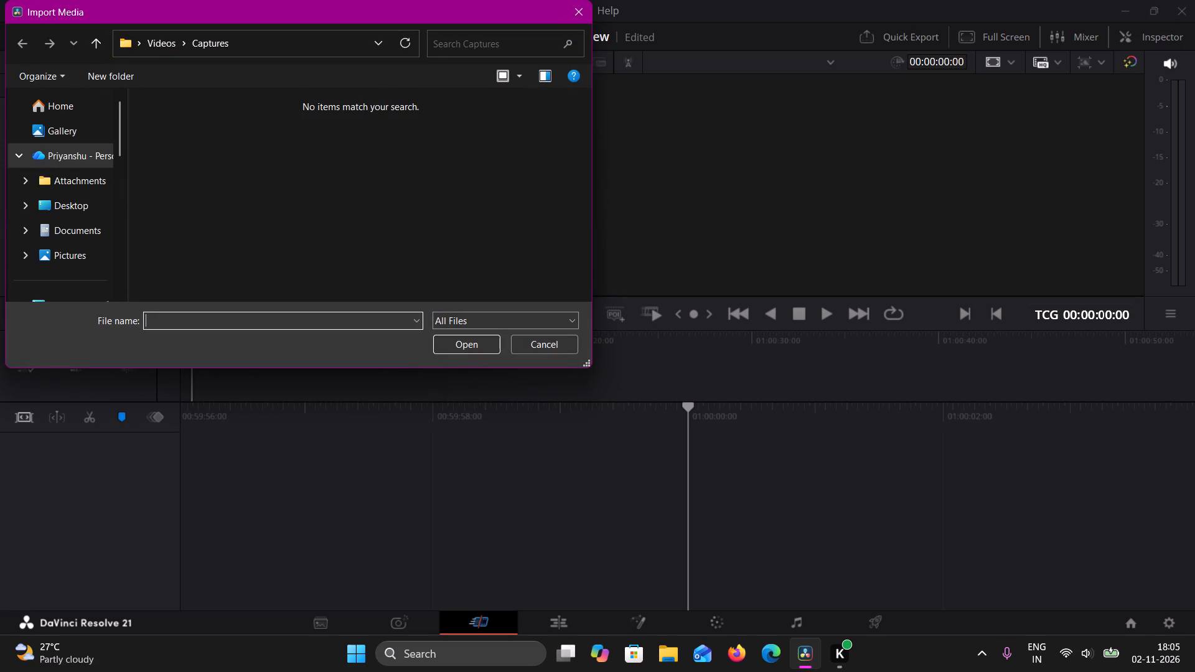
{"action": "left_click", "coordinate": [127, 195]}
{"action": "left_click", "coordinate": [122, 216]}
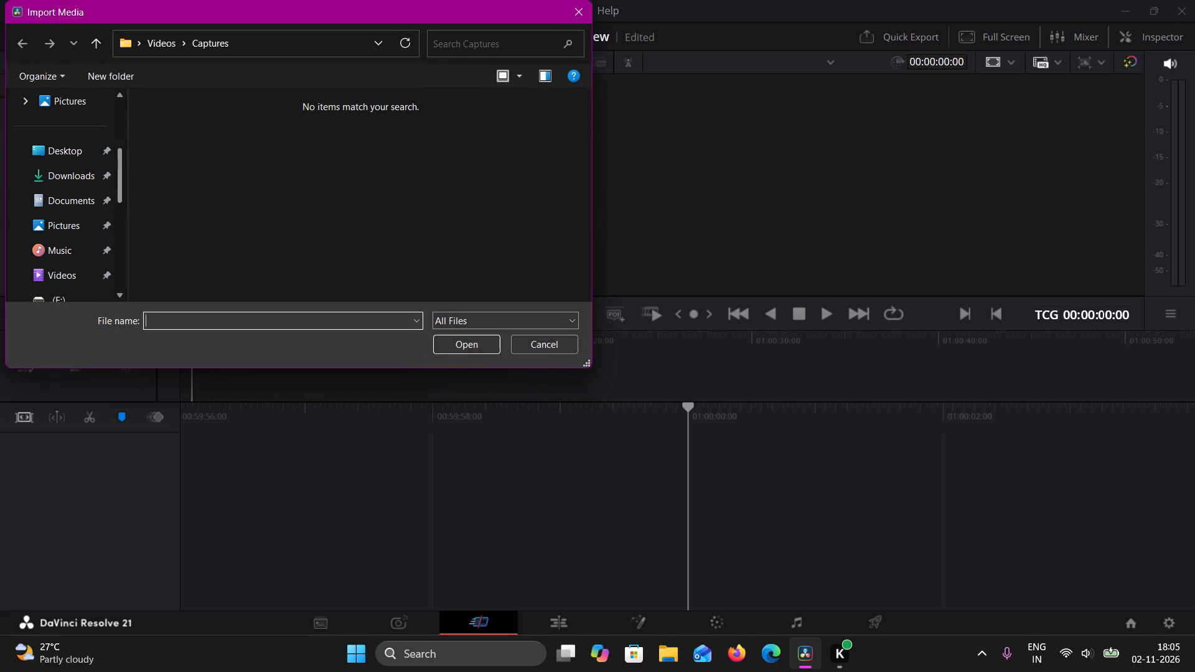
{"action": "left_click", "coordinate": [96, 186]}
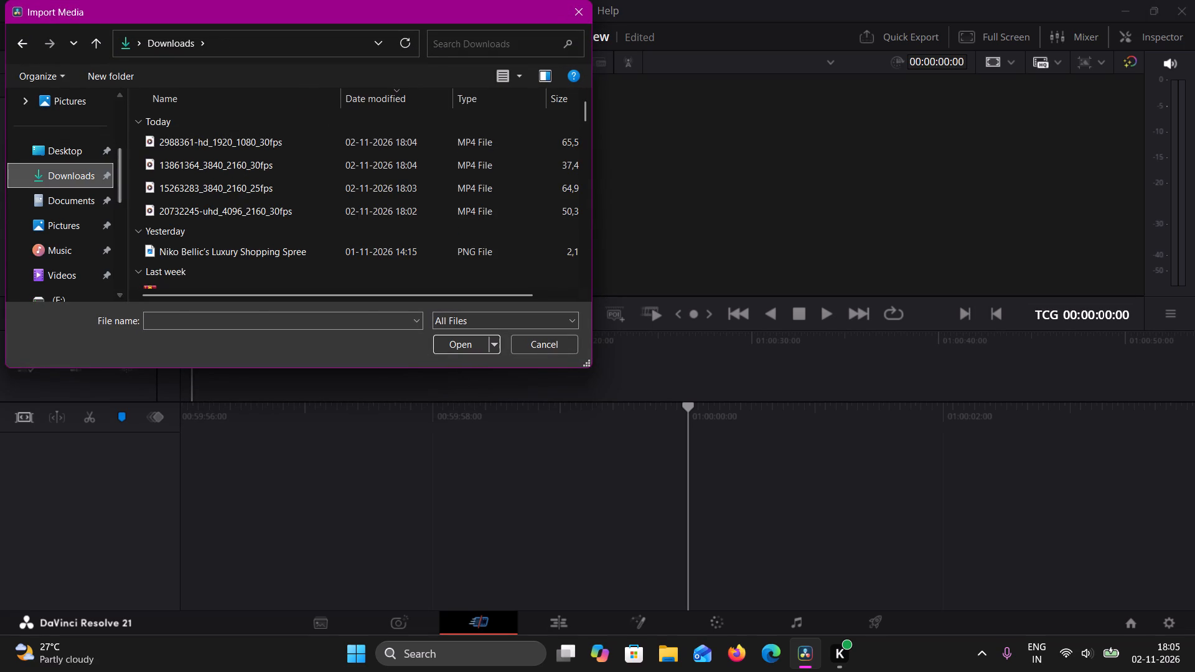
{"action": "left_click_drag", "start_coordinate": [136, 139], "coordinate": [196, 208]}
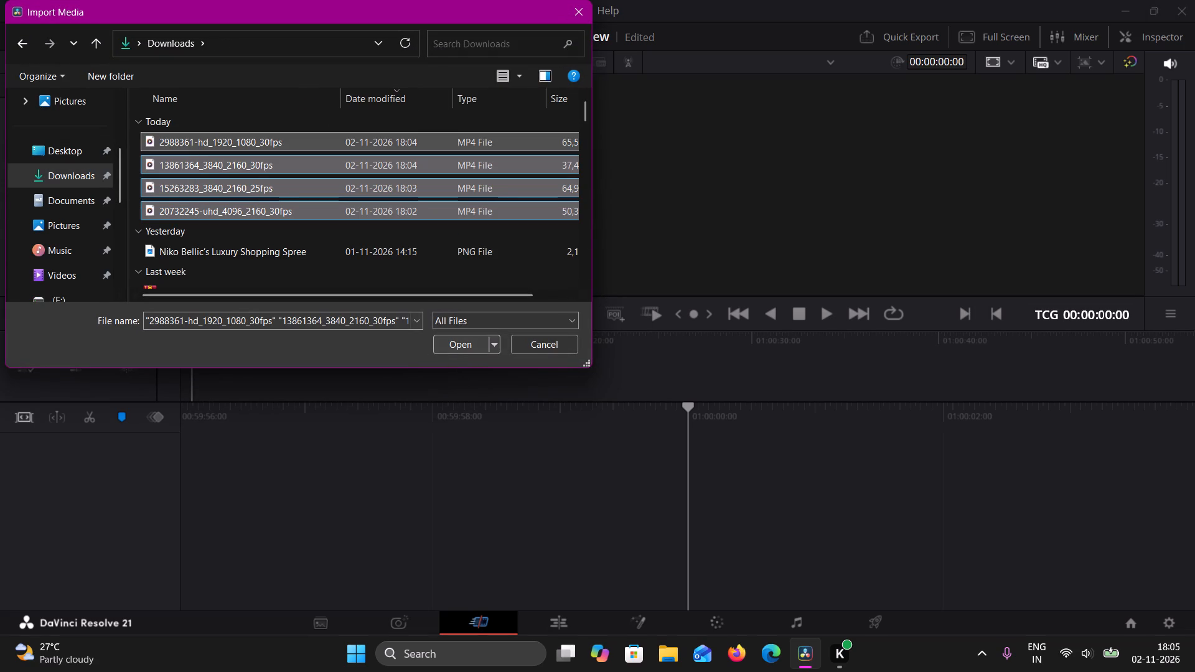
{"action": "left_click", "coordinate": [462, 347]}
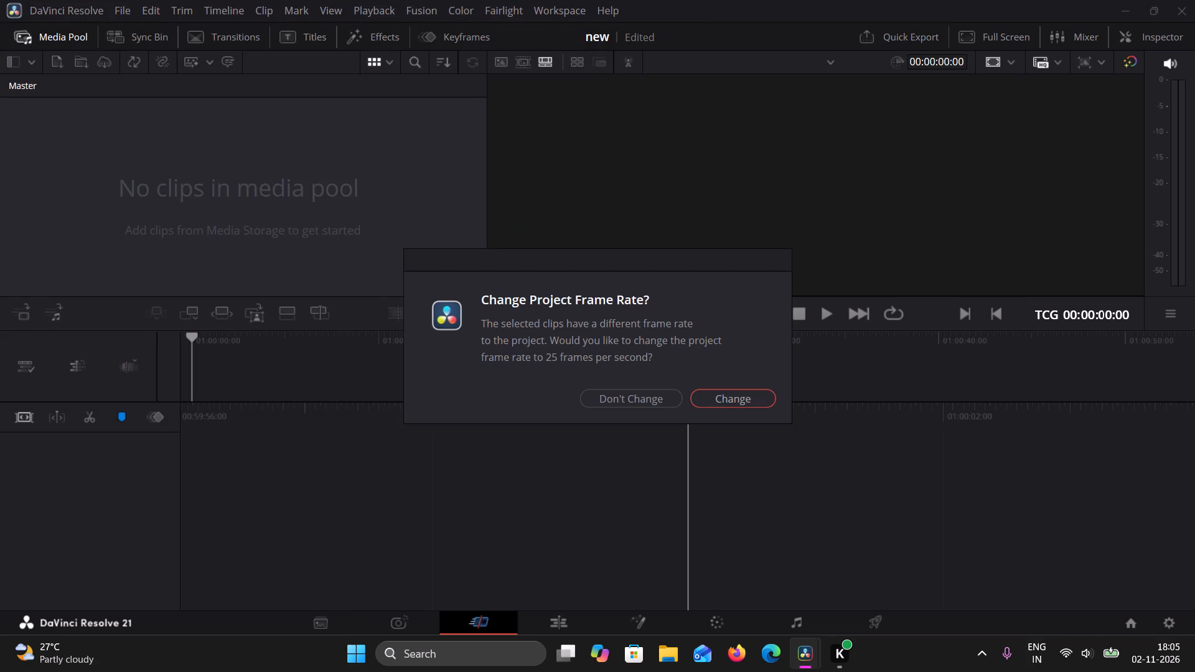
{"action": "left_click", "coordinate": [703, 398]}
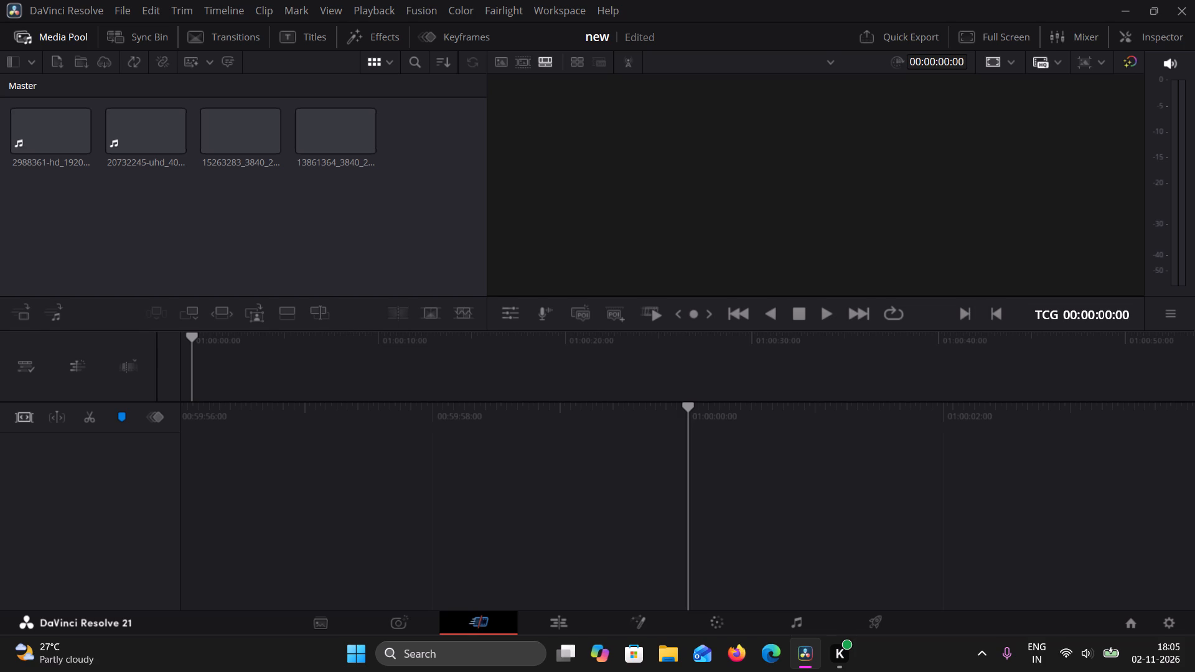
Create a timeline from the 2988361-hd_1920_1080_30fps forest clip by placing it in the empty timeline area.
{"action": "left_click", "coordinate": [289, 243]}
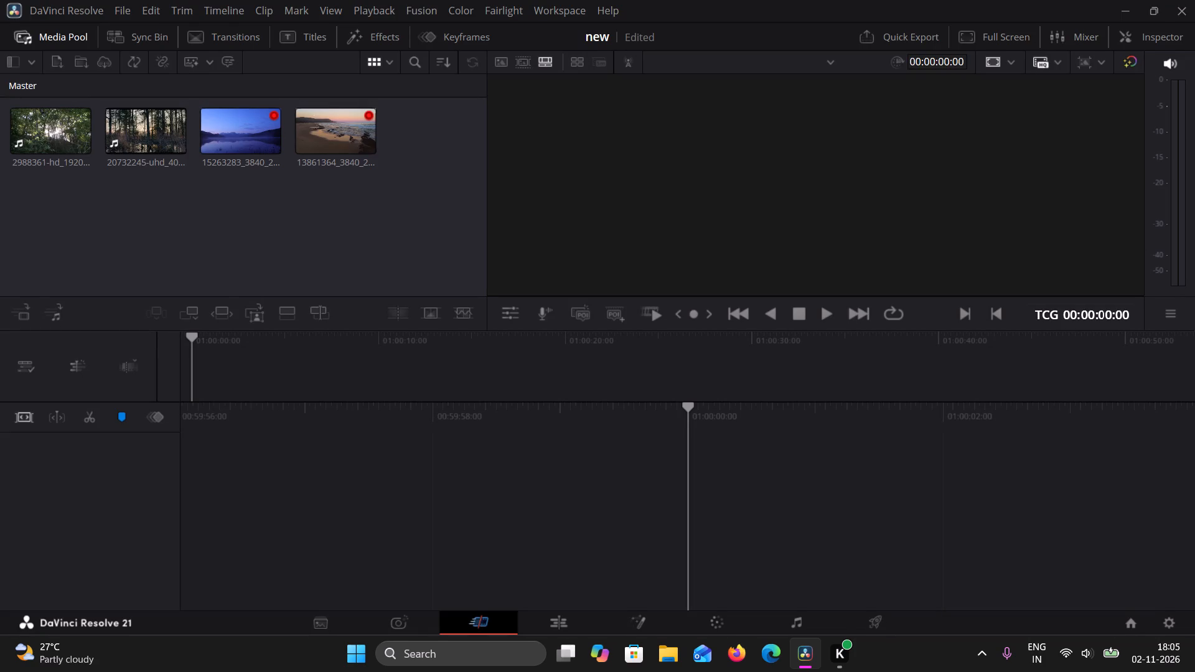
{"action": "left_click", "coordinate": [141, 224]}
{"action": "left_click_drag", "start_coordinate": [370, 174], "coordinate": [27, 133]}
{"action": "left_click", "coordinate": [80, 205]}
{"action": "left_click_drag", "start_coordinate": [45, 134], "coordinate": [214, 487]}
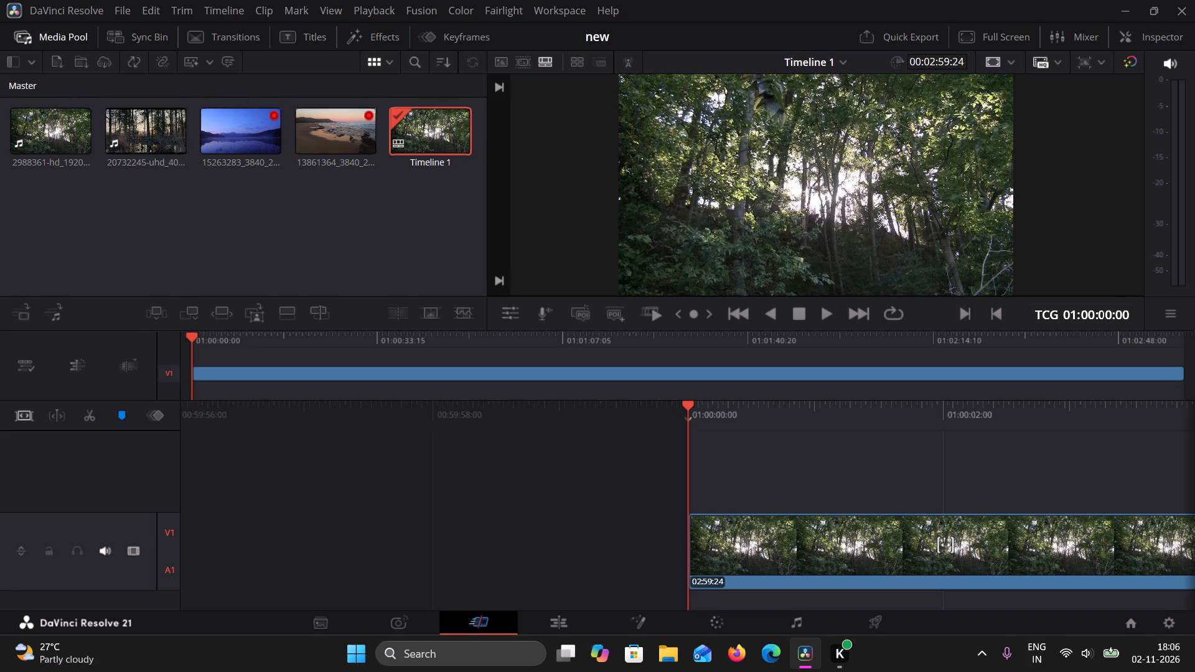
On the Edit page, add the 13861364_3840_2160_30fps beach clip to Video 1 at the end of the forest clip.
{"action": "left_click", "coordinate": [556, 619]}
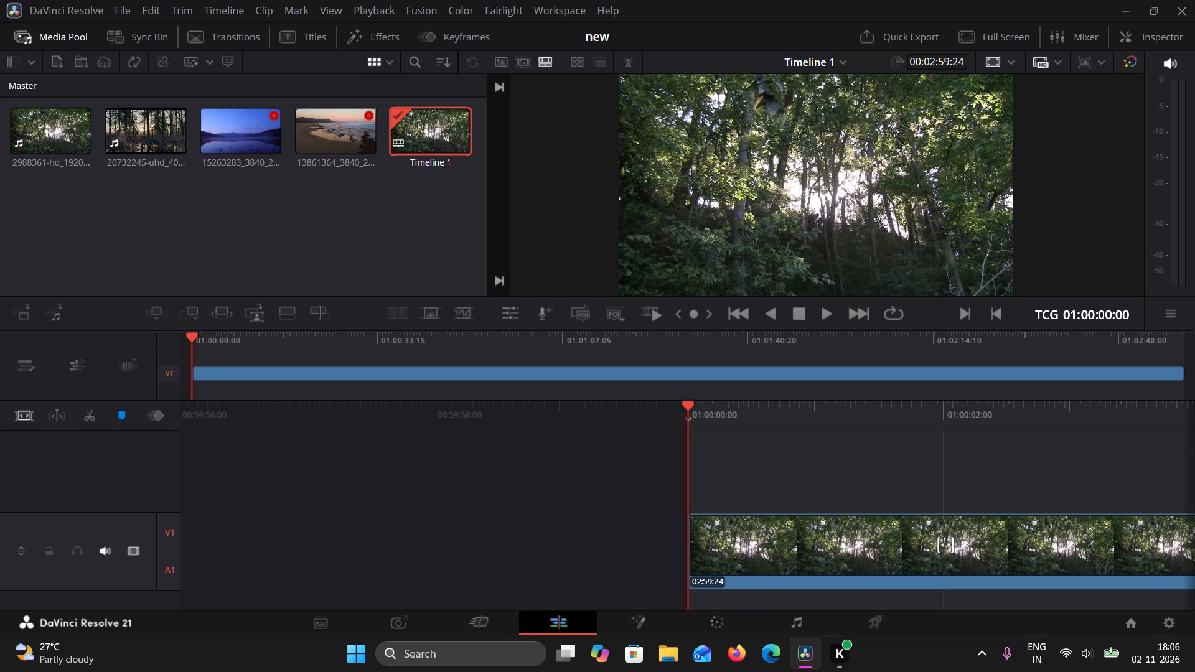
{"action": "left_click", "coordinate": [587, 493]}
{"action": "left_click_drag", "start_coordinate": [685, 412], "coordinate": [687, 412]}
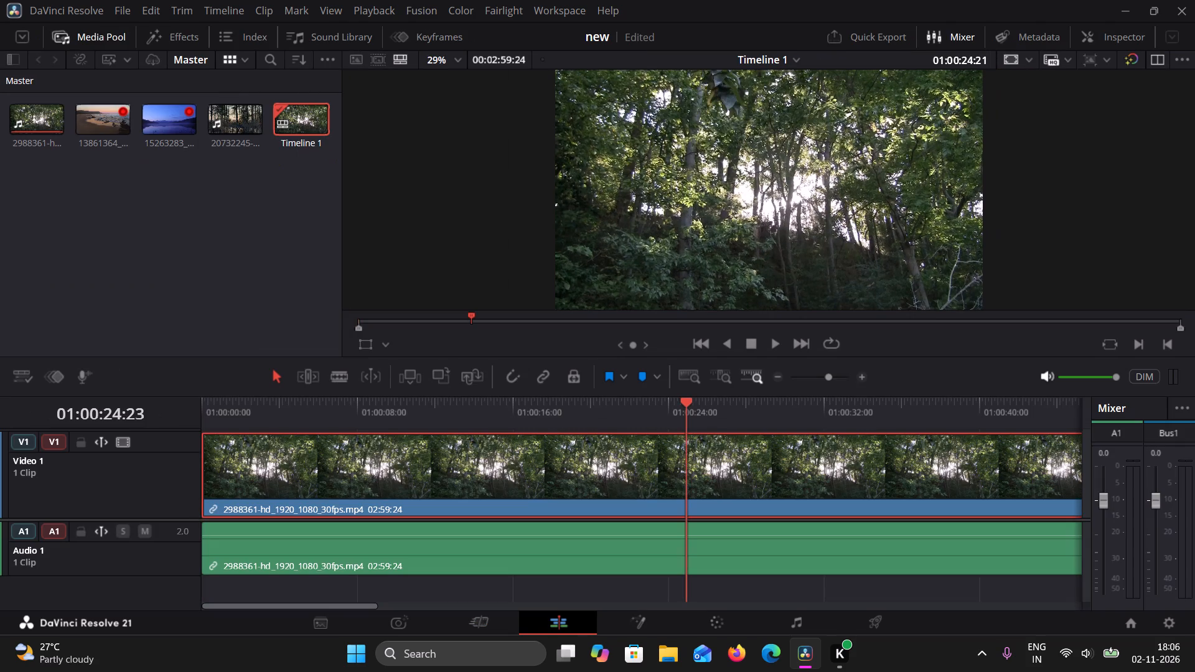
{"action": "left_click_drag", "start_coordinate": [687, 412], "coordinate": [1092, 428]}
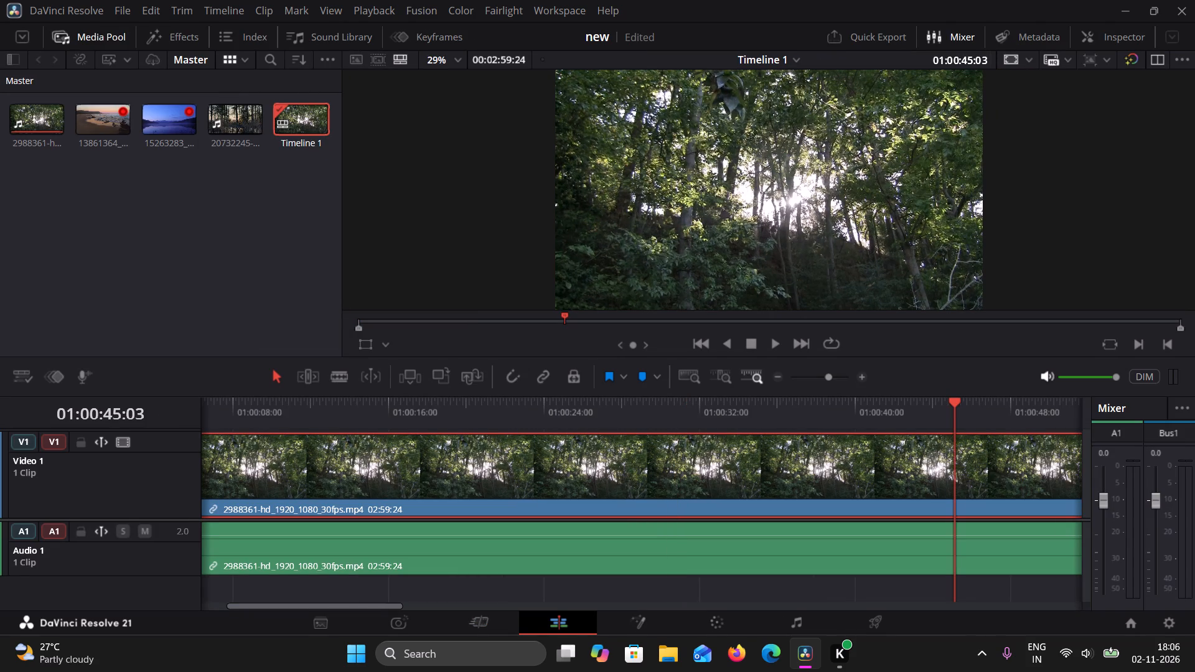
{"action": "left_click_drag", "start_coordinate": [956, 397], "coordinate": [1194, 424]}
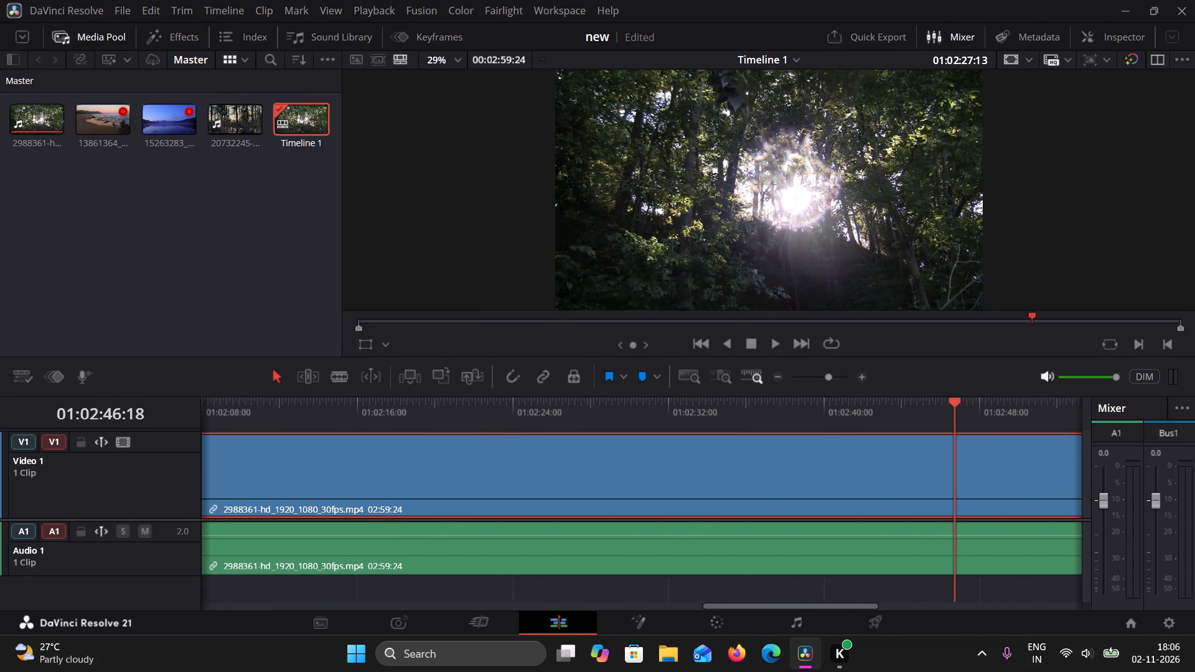
{"action": "left_click_drag", "start_coordinate": [1194, 424], "coordinate": [187, 429]}
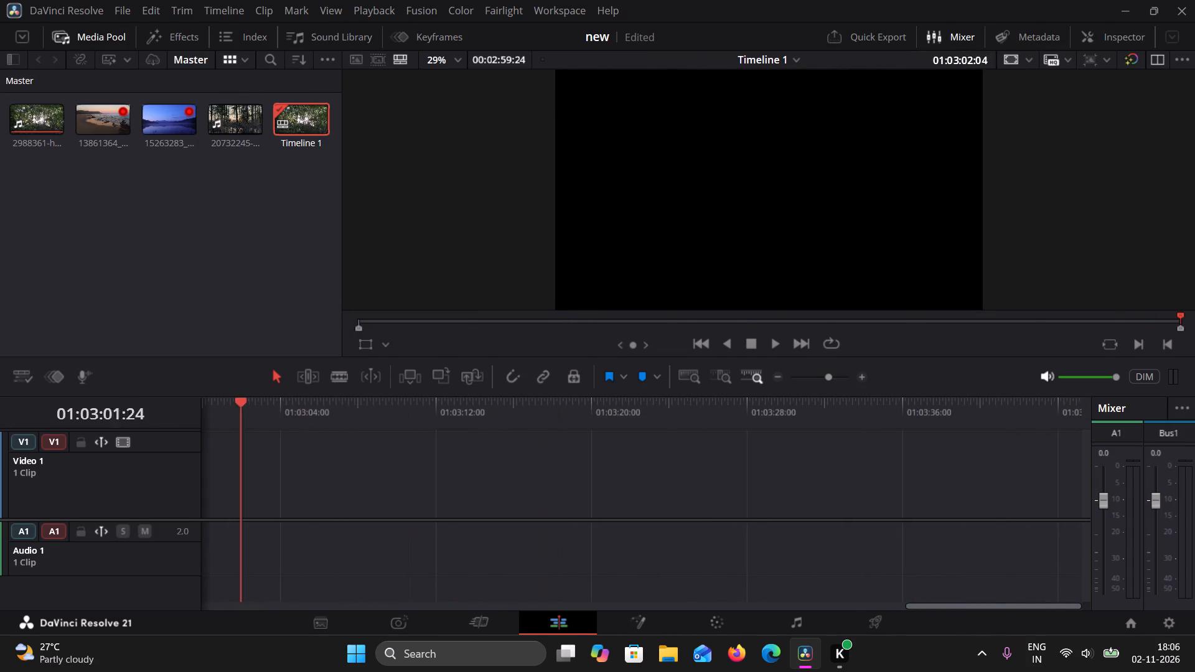
{"action": "left_click_drag", "start_coordinate": [187, 429], "coordinate": [180, 428]}
{"action": "left_click_drag", "start_coordinate": [108, 141], "coordinate": [111, 142]}
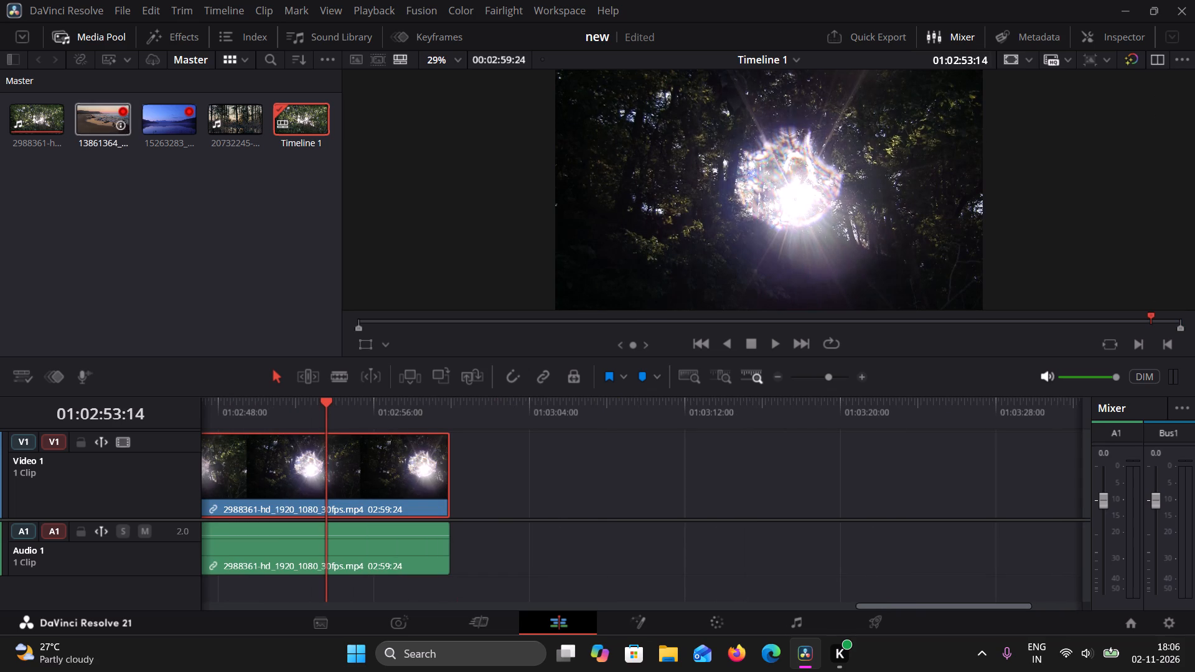
{"action": "left_click_drag", "start_coordinate": [111, 142], "coordinate": [441, 552]}
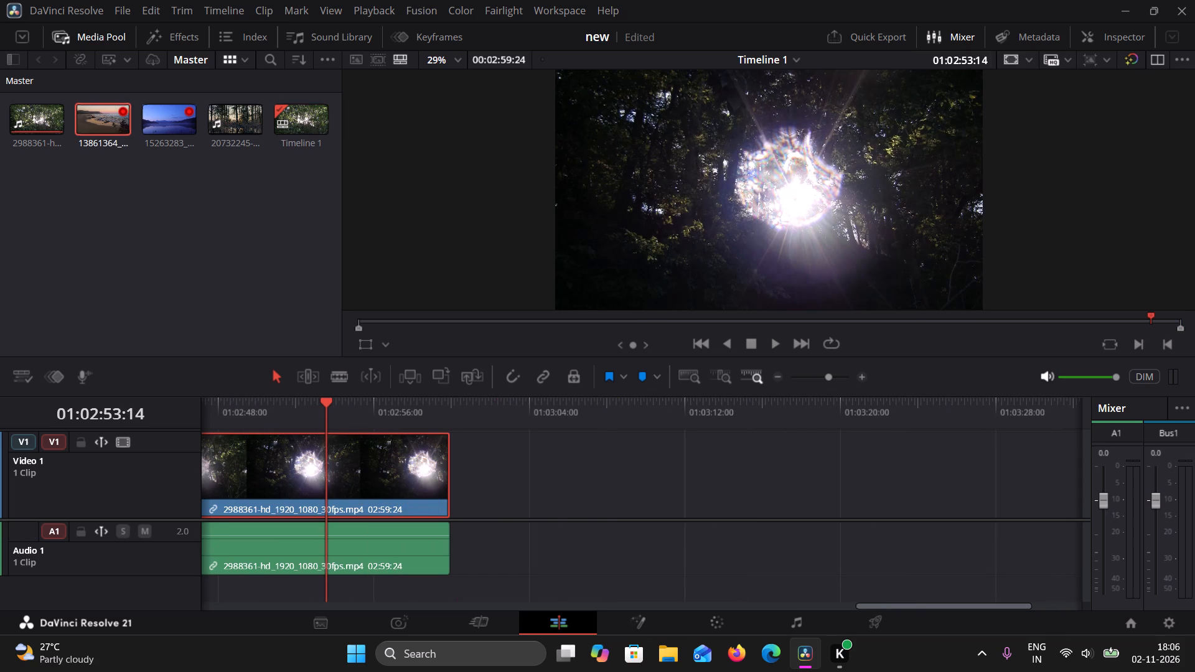
{"action": "left_click_drag", "start_coordinate": [91, 119], "coordinate": [446, 488]}
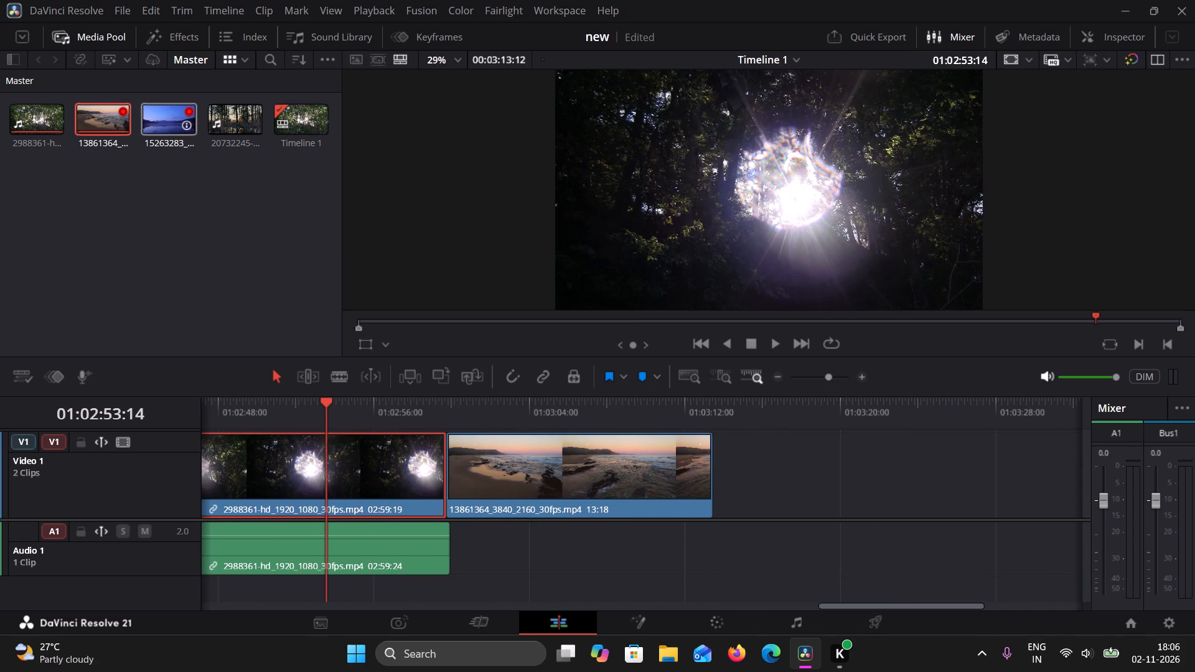
Add the 15263283_3840_2160_25fps lake clip to Video 1 at the end of the beach clip.
{"action": "left_click_drag", "start_coordinate": [166, 126], "coordinate": [715, 489]}
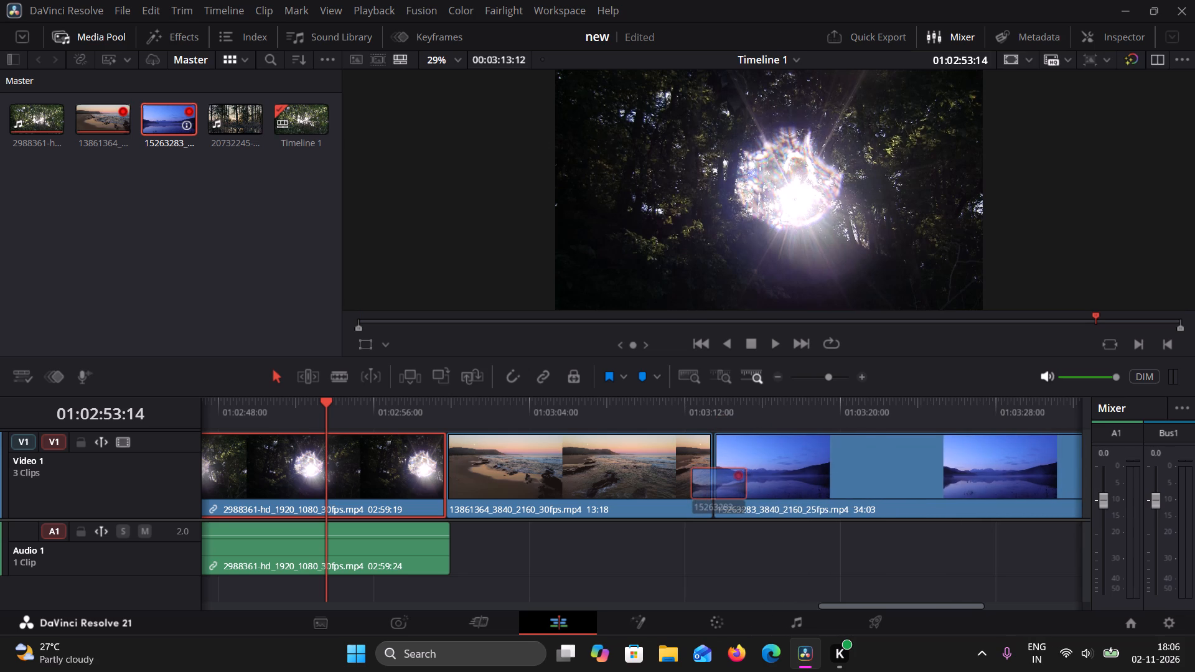
{"action": "left_click_drag", "start_coordinate": [715, 489], "coordinate": [711, 492]}
{"action": "left_click", "coordinate": [820, 549]}
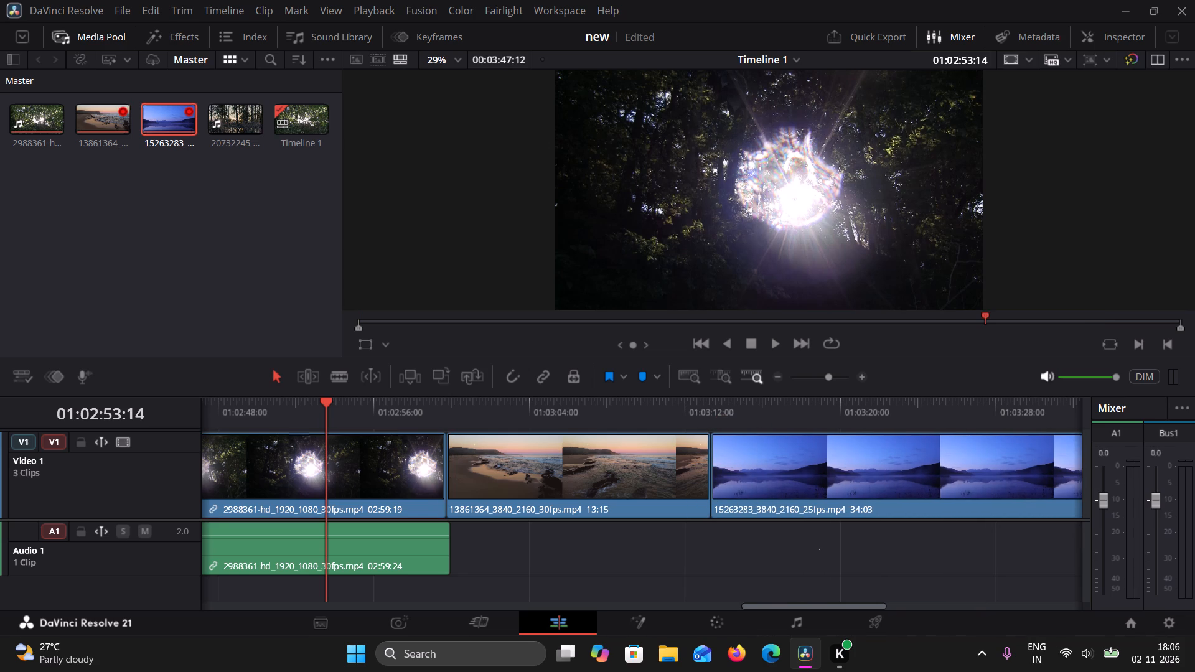
Delete the first forest clip's audio from Audio 1, keeping its video.
{"action": "left_click", "coordinate": [435, 553]}
{"action": "right_click", "coordinate": [432, 550]}
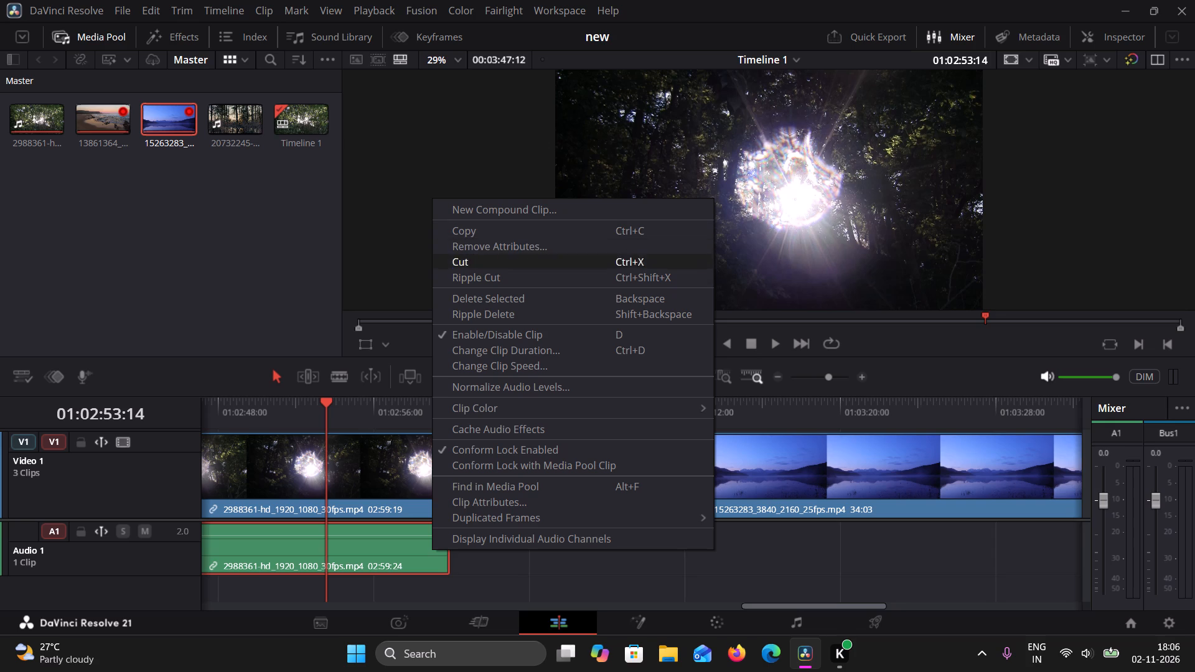
{"action": "left_click", "coordinate": [537, 297]}
{"action": "left_click", "coordinate": [513, 483]}
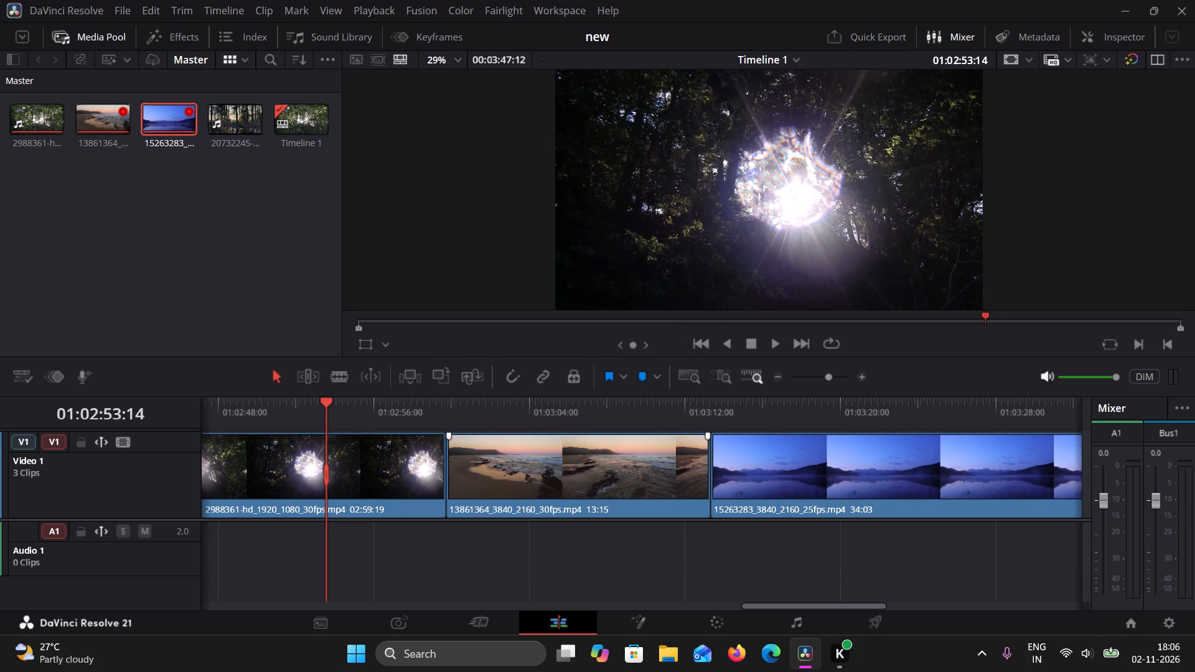
Add the 20732245-uhd_4096_2160_30fps woodland clip to Video 1 at the end of the lake clip.
{"action": "left_click", "coordinate": [784, 488]}
{"action": "left_click_drag", "start_coordinate": [791, 606], "coordinate": [804, 608]}
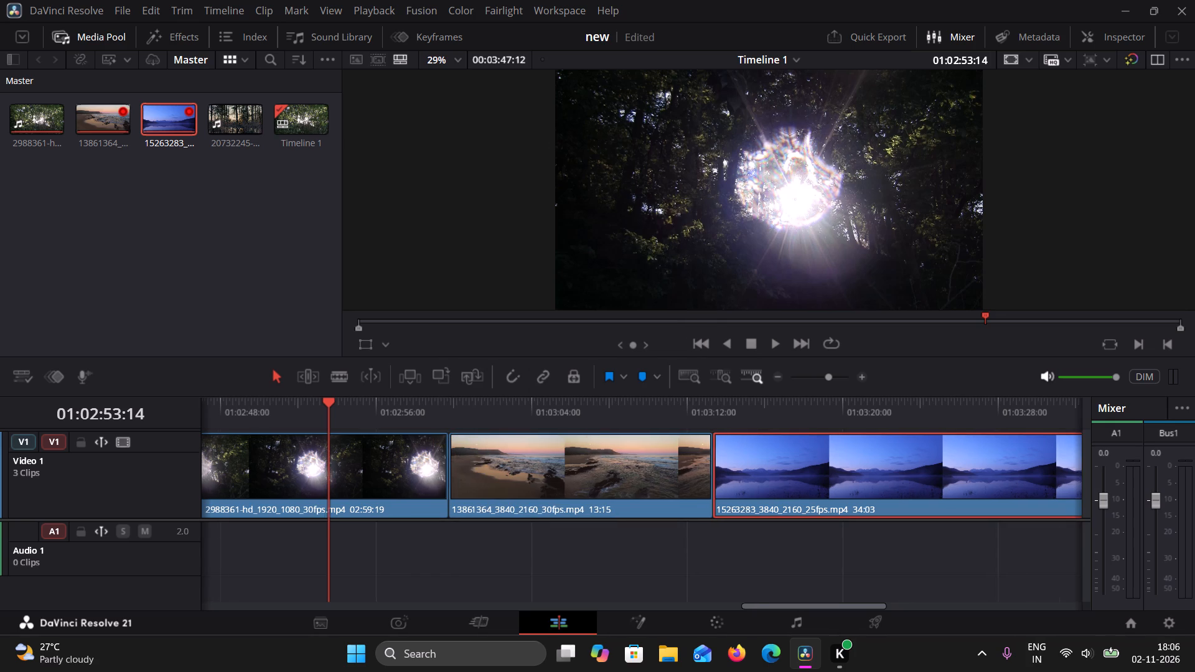
{"action": "left_click_drag", "start_coordinate": [804, 608], "coordinate": [896, 608]}
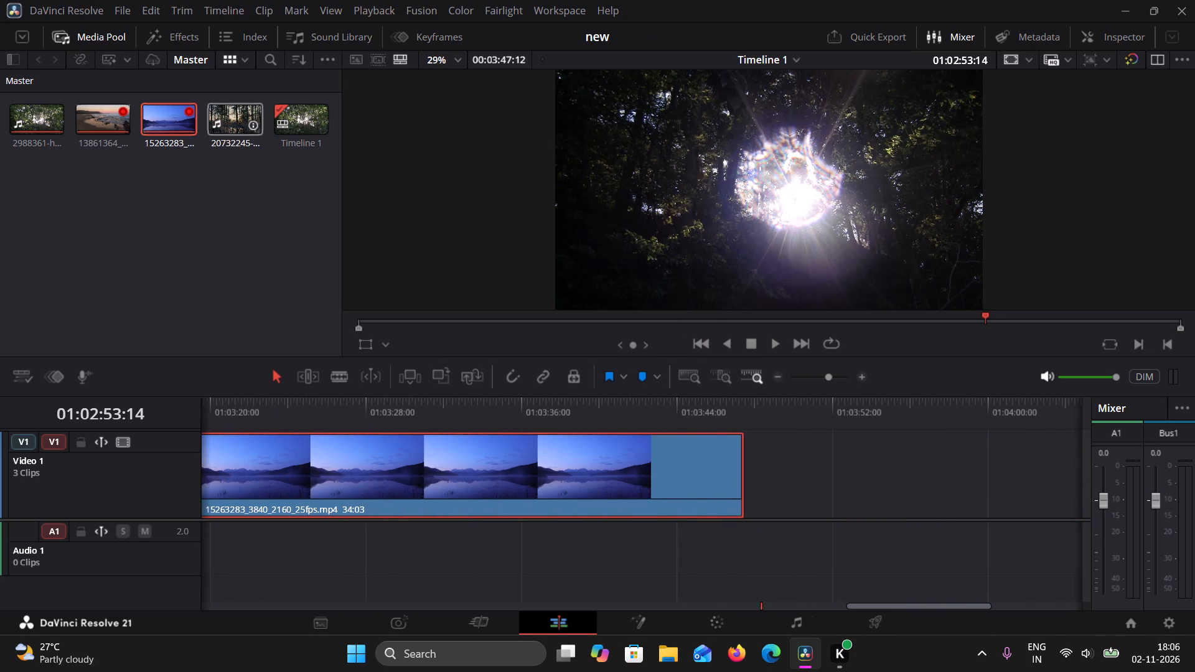
{"action": "left_click_drag", "start_coordinate": [238, 129], "coordinate": [744, 505]}
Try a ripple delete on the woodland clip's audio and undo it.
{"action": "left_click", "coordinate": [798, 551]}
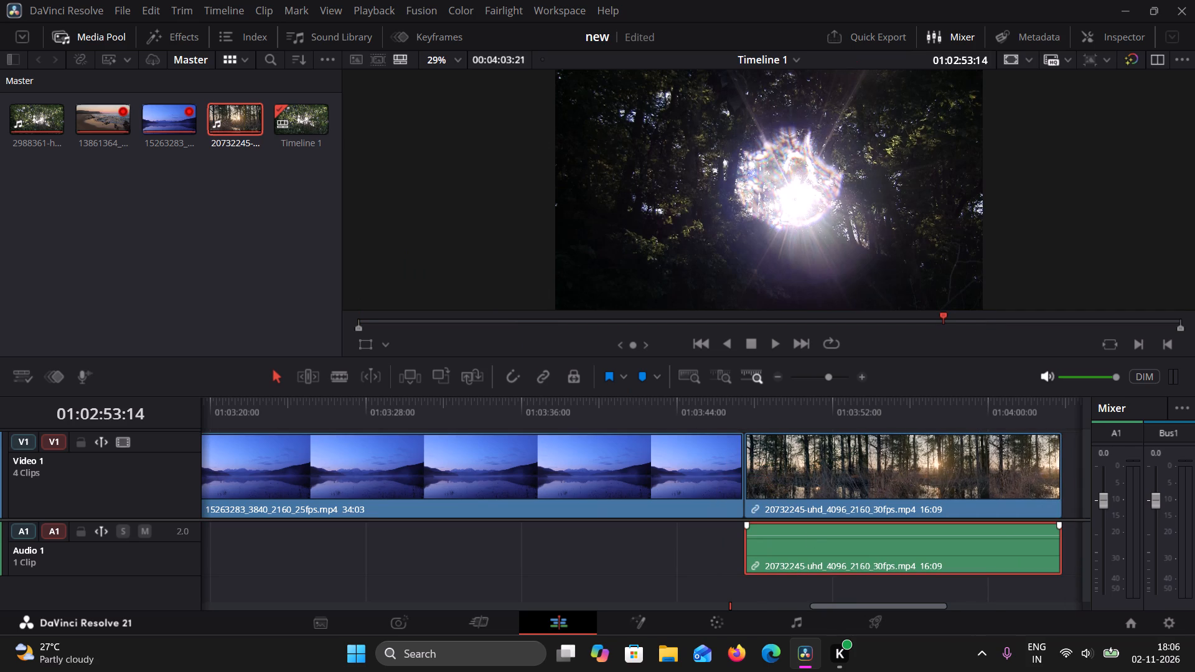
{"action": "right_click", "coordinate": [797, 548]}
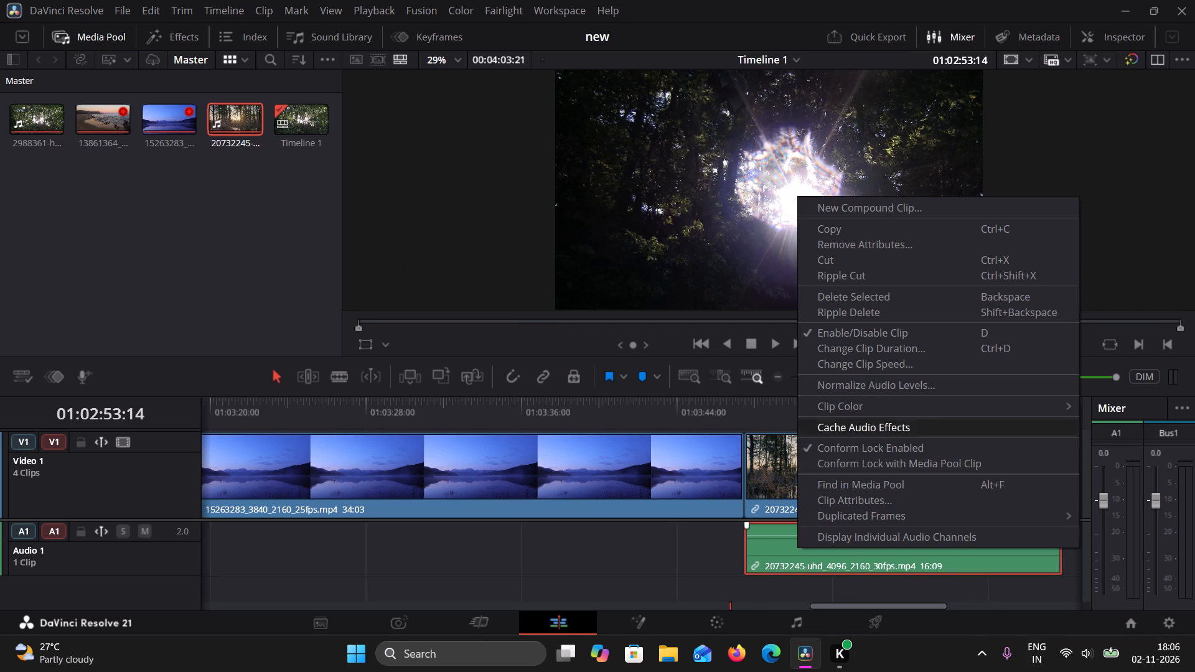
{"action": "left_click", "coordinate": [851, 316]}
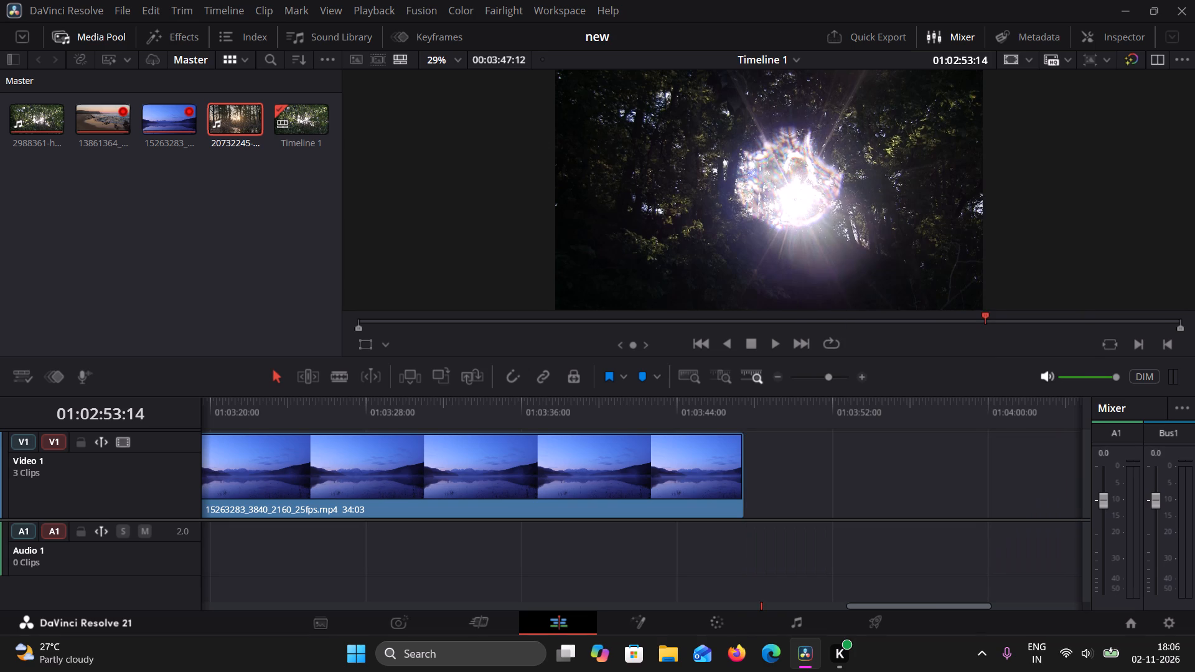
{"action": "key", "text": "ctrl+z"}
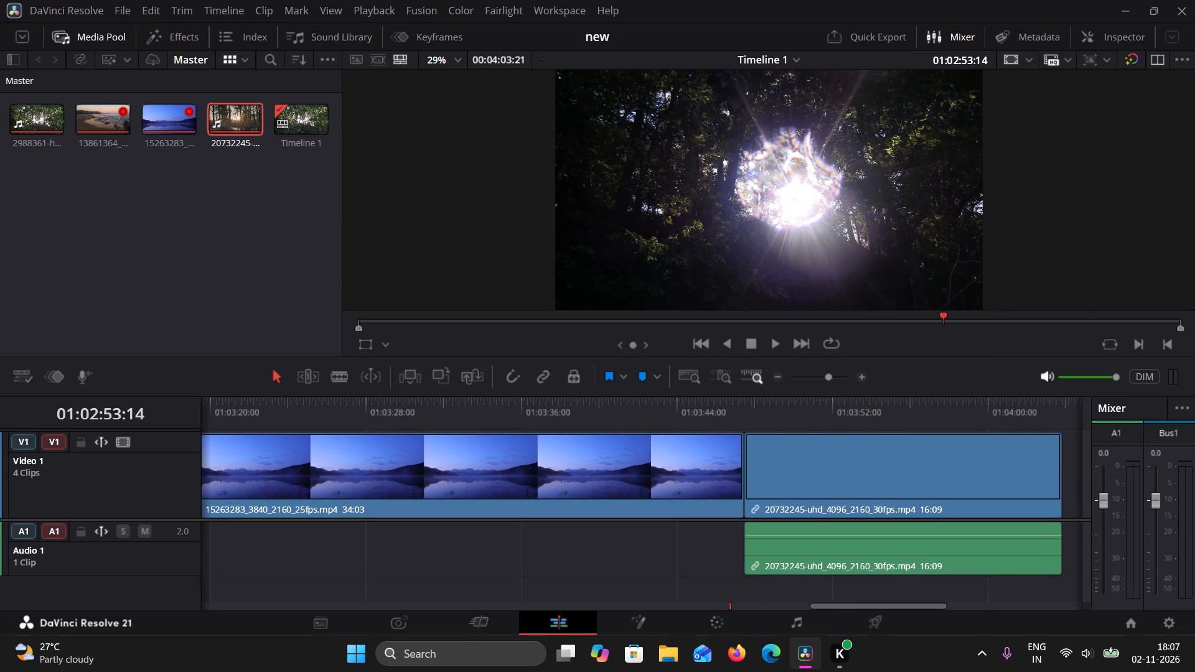
Delete only the woodland clip's audio from Audio 1, keeping its video.
{"action": "left_click", "coordinate": [812, 539]}
{"action": "right_click", "coordinate": [812, 539]}
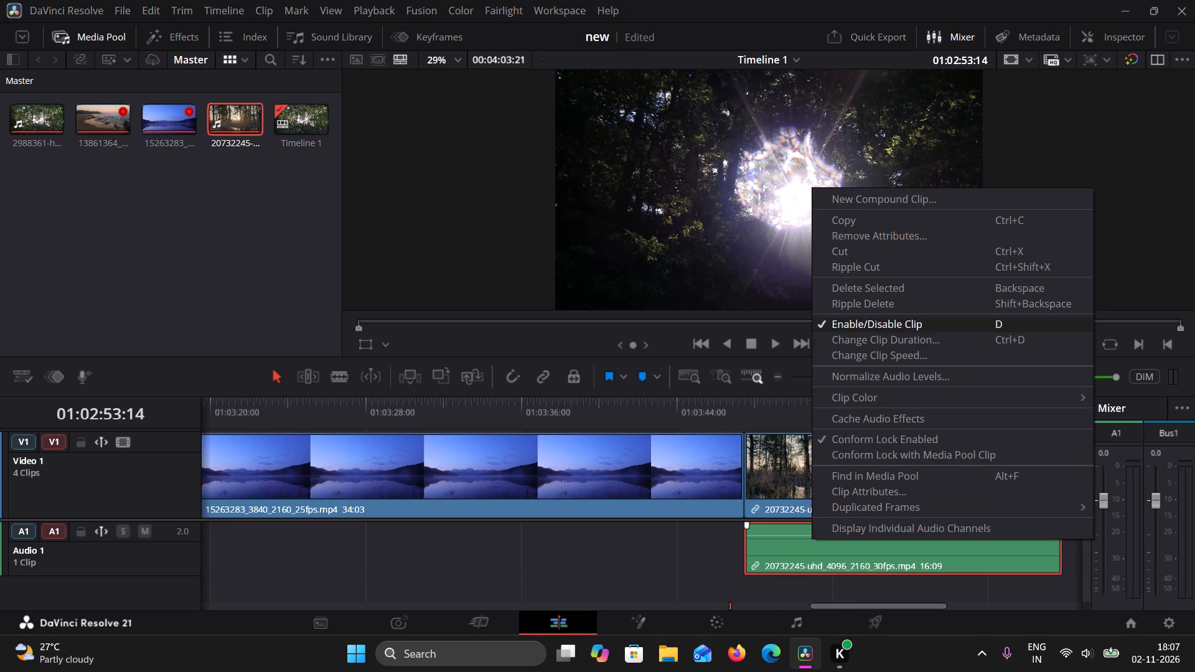
{"action": "left_click", "coordinate": [853, 289]}
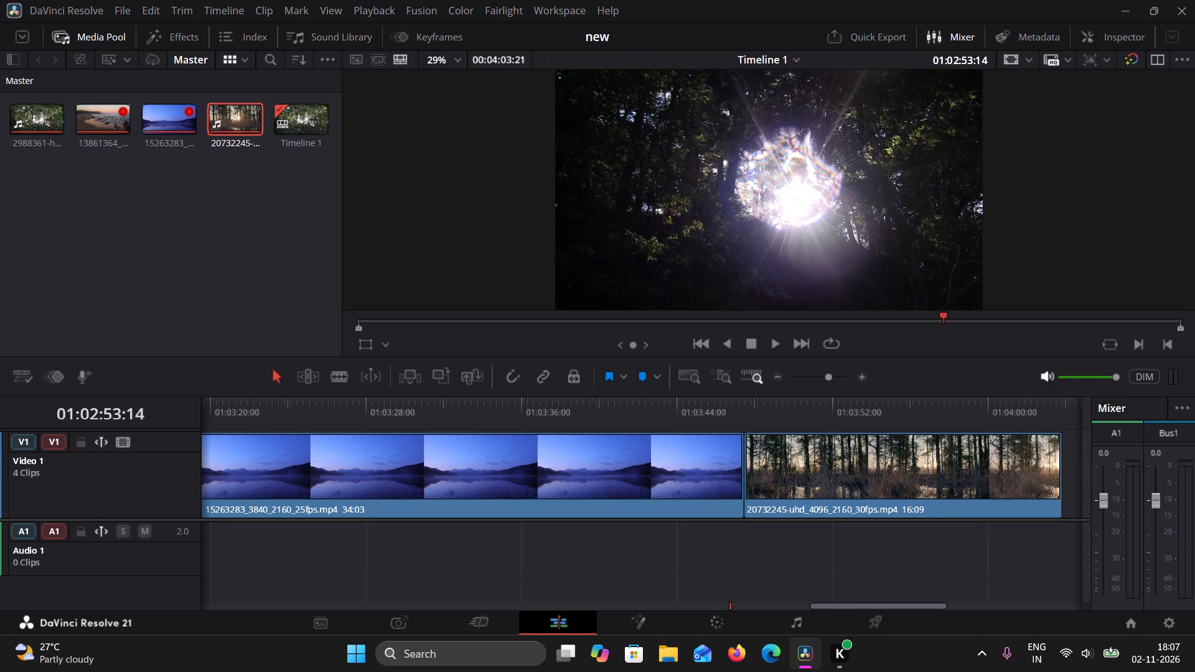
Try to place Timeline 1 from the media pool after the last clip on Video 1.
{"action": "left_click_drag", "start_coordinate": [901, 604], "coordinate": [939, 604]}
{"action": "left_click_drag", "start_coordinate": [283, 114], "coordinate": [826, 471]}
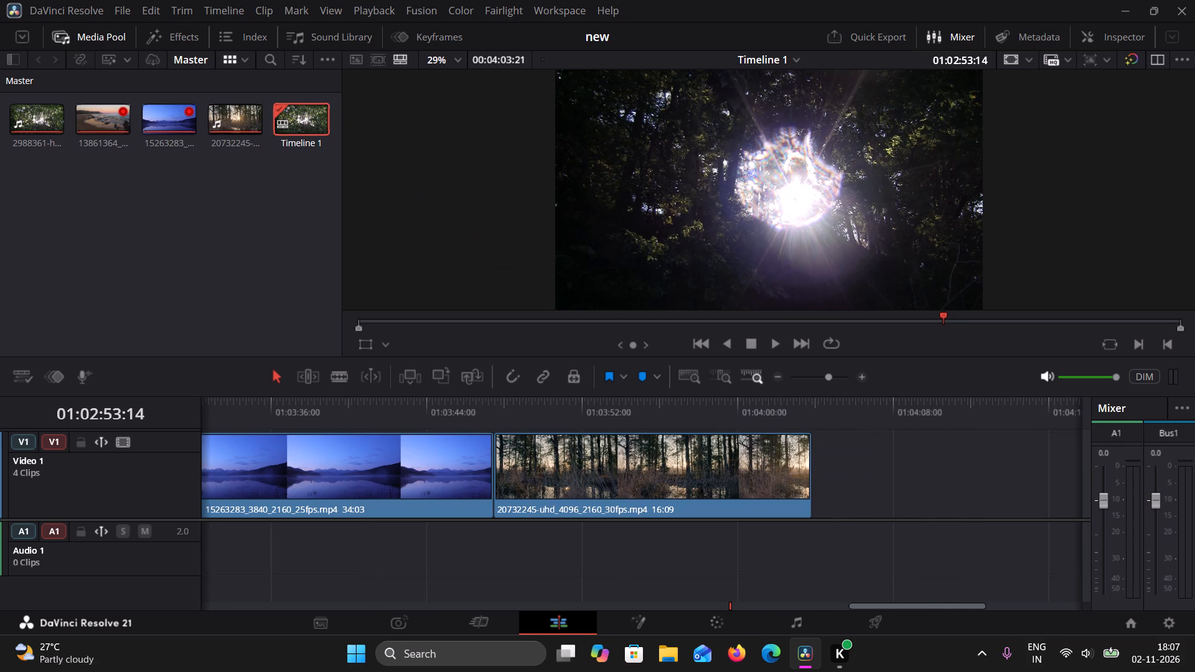
Return to the beginning of the first clip on the timeline.
{"action": "left_click_drag", "start_coordinate": [944, 610], "coordinate": [915, 615]}
{"action": "left_click_drag", "start_coordinate": [899, 608], "coordinate": [429, 581]}
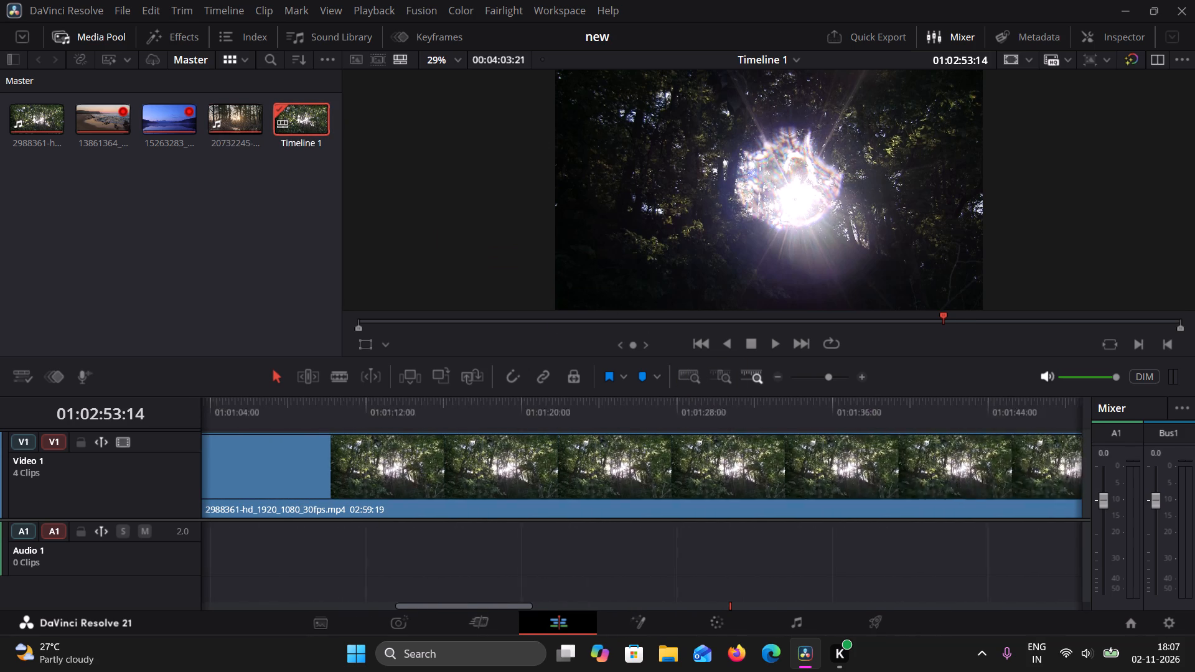
{"action": "left_click_drag", "start_coordinate": [429, 581], "coordinate": [202, 581]}
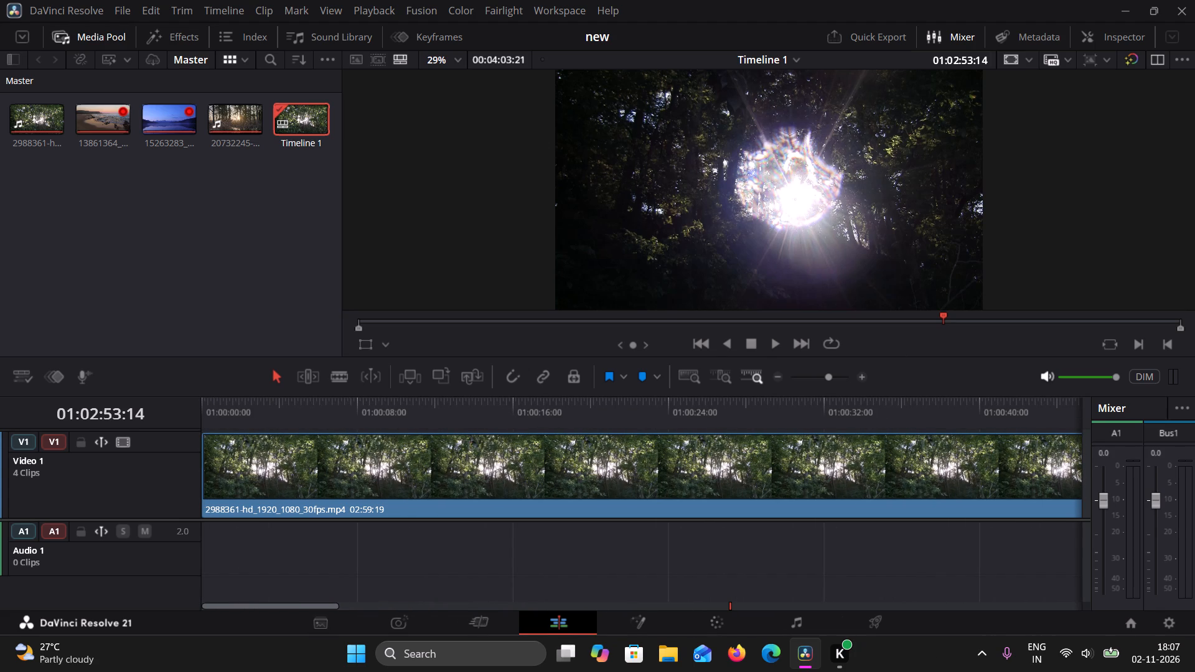
Play Timeline 1 from its beginning for several seconds to preview the first clip, and stop playback.
{"action": "left_click_drag", "start_coordinate": [940, 320], "coordinate": [281, 340]}
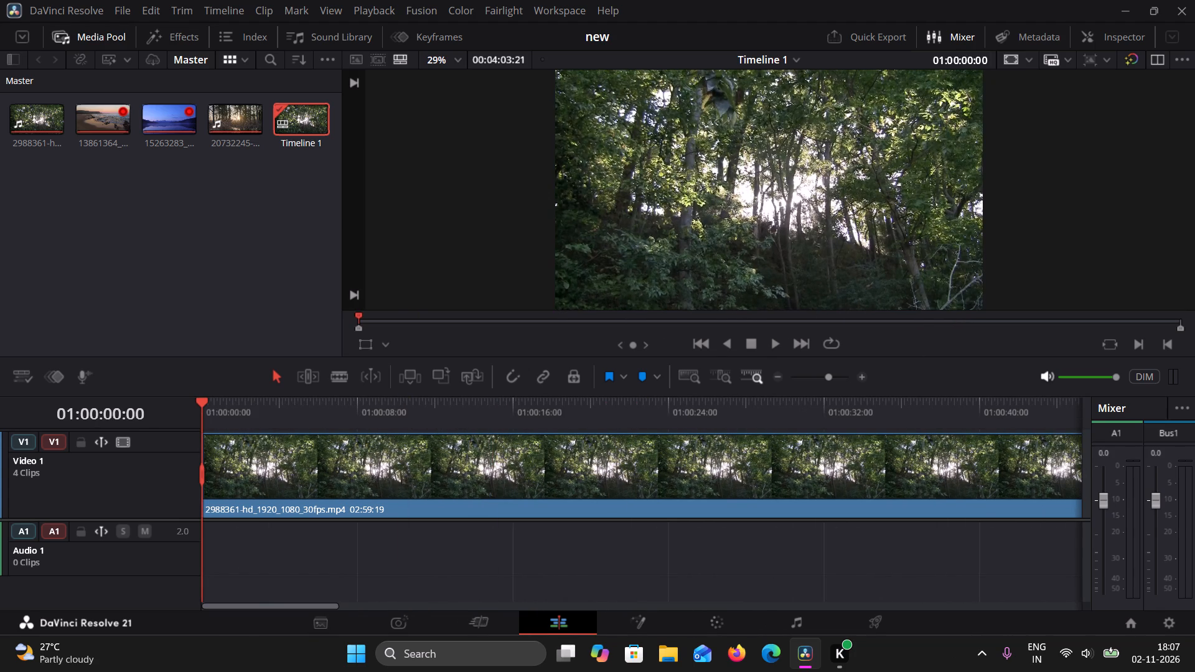
{"action": "left_click", "coordinate": [768, 347]}
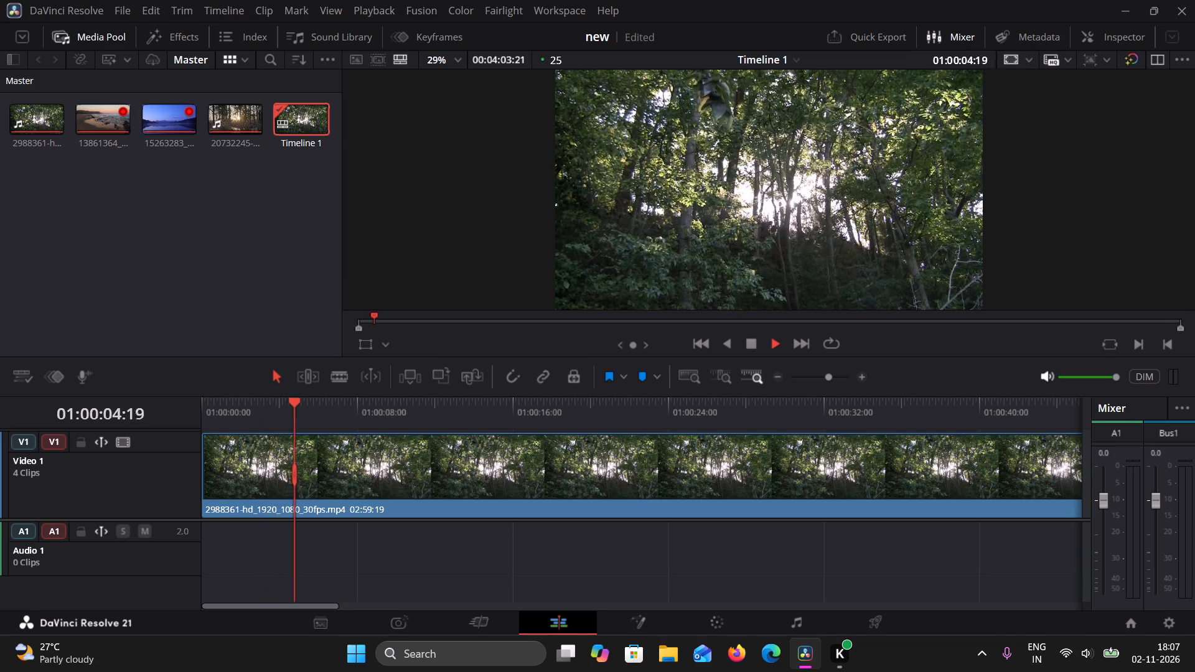
{"action": "left_click", "coordinate": [762, 348]}
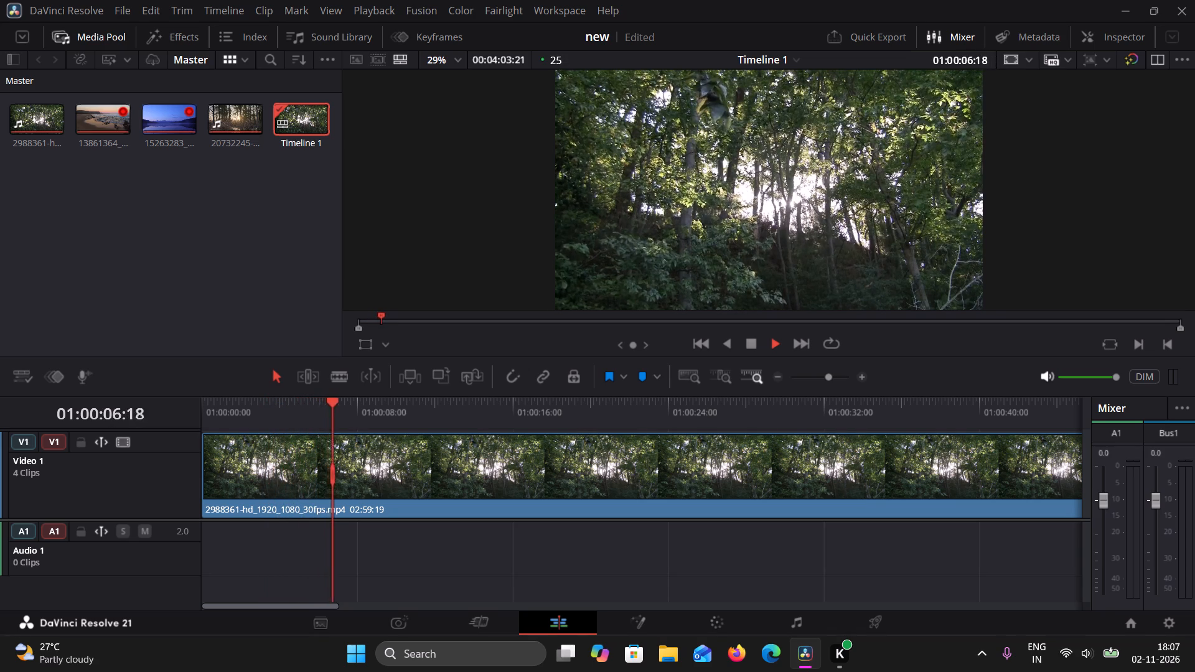
{"action": "left_click", "coordinate": [745, 347]}
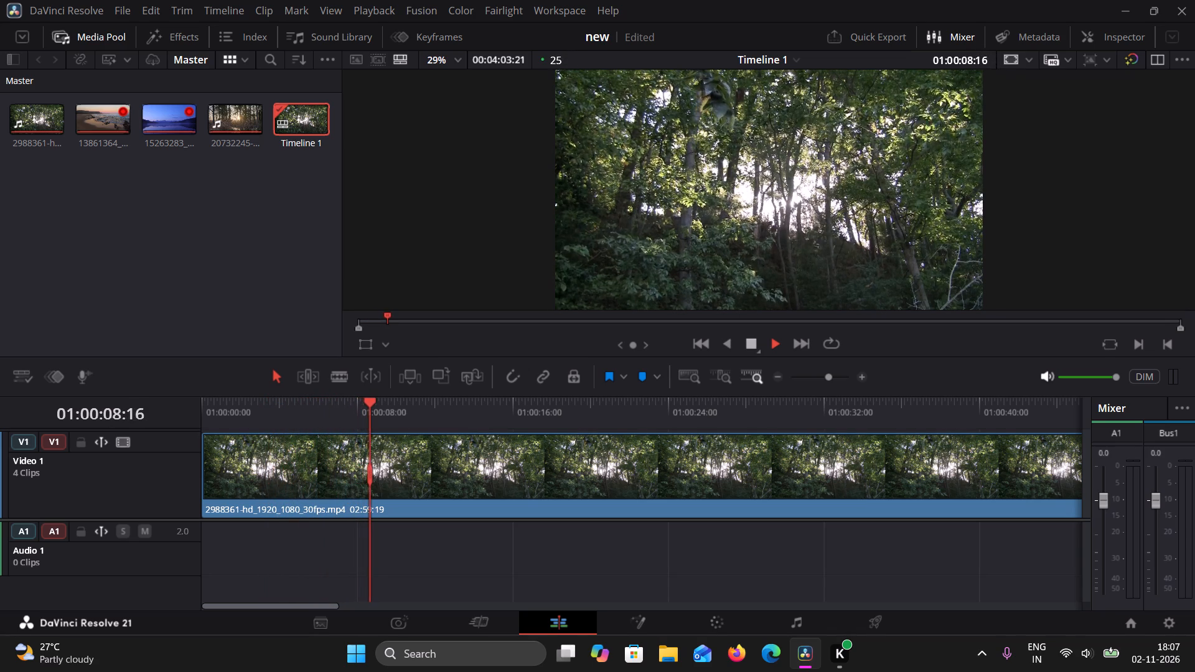
Switch to the Color page and view the woodland clip's scopes as Waveform and as Histogram.
{"action": "left_click", "coordinate": [715, 612]}
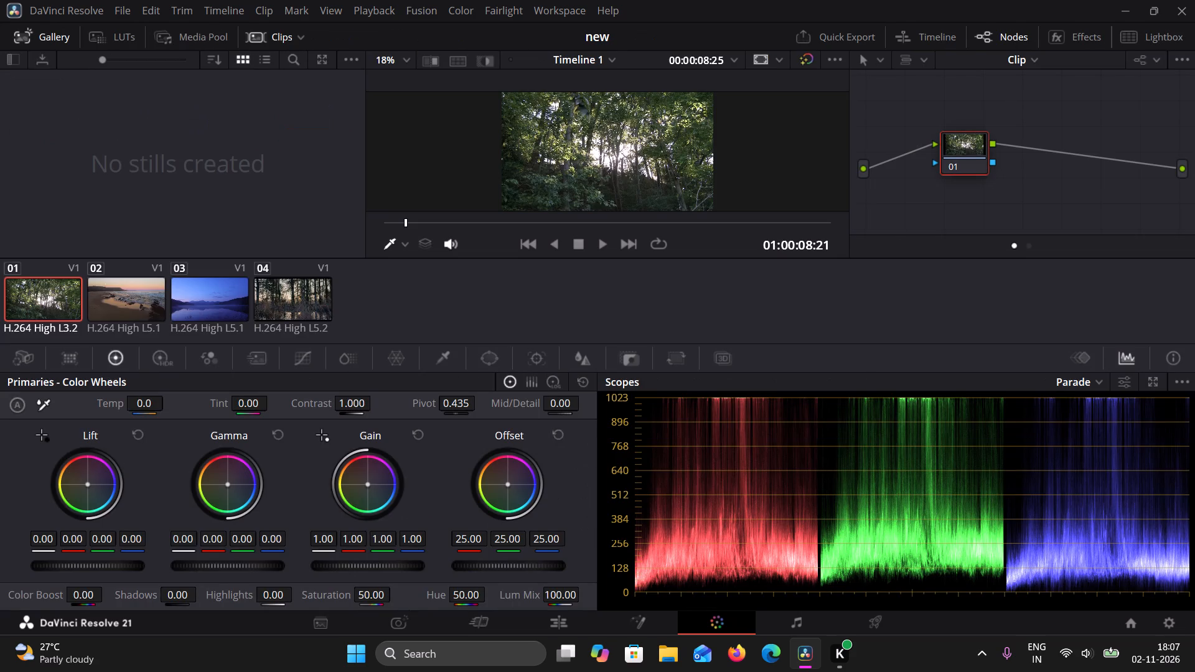
{"action": "left_click_drag", "start_coordinate": [621, 421], "coordinate": [628, 467]}
{"action": "left_click_drag", "start_coordinate": [619, 457], "coordinate": [622, 482]}
{"action": "left_click", "coordinate": [1080, 384]}
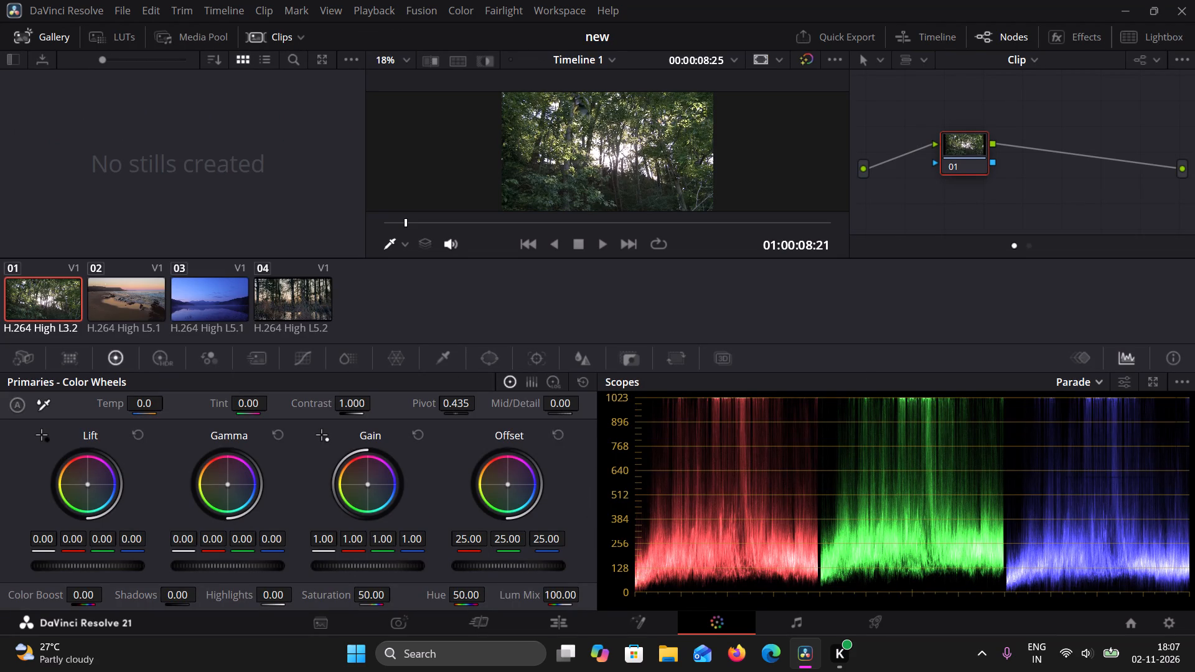
{"action": "left_click", "coordinate": [1085, 411]}
{"action": "left_click", "coordinate": [1085, 377]}
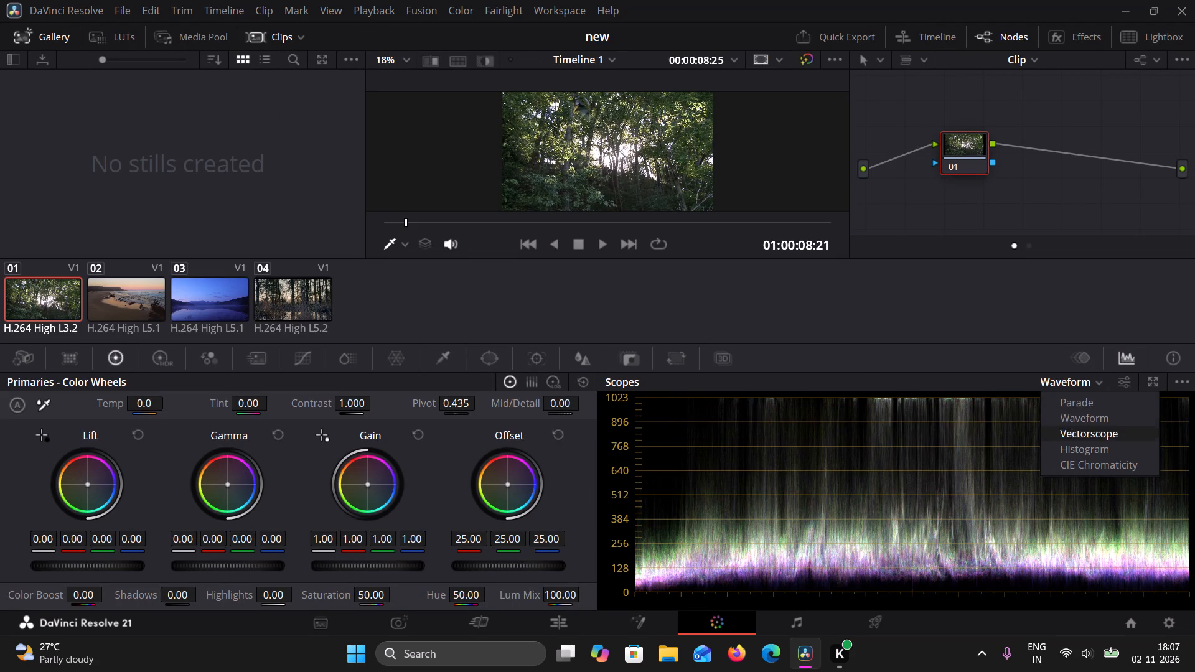
{"action": "left_click", "coordinate": [1084, 444]}
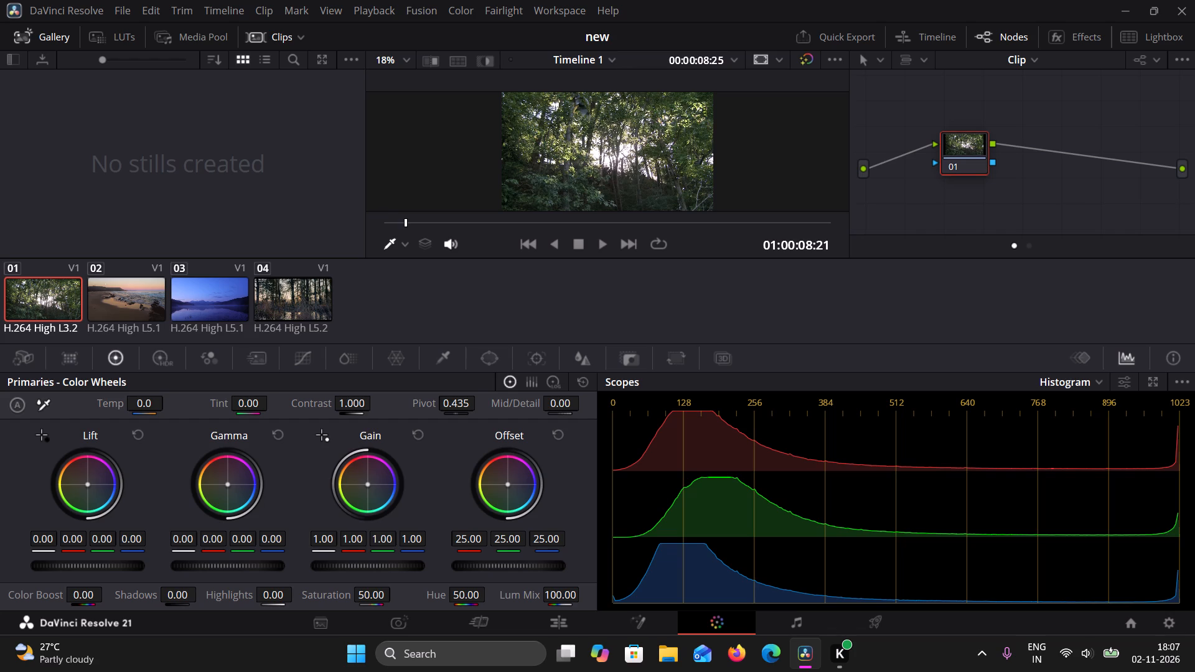
Expand the scopes into a floating four-scope window and move it clear of the color wheels.
{"action": "left_click", "coordinate": [1136, 386]}
{"action": "left_click", "coordinate": [1122, 378]}
{"action": "left_click", "coordinate": [1122, 376]}
{"action": "left_click", "coordinate": [1161, 381]}
{"action": "left_click", "coordinate": [1156, 381]}
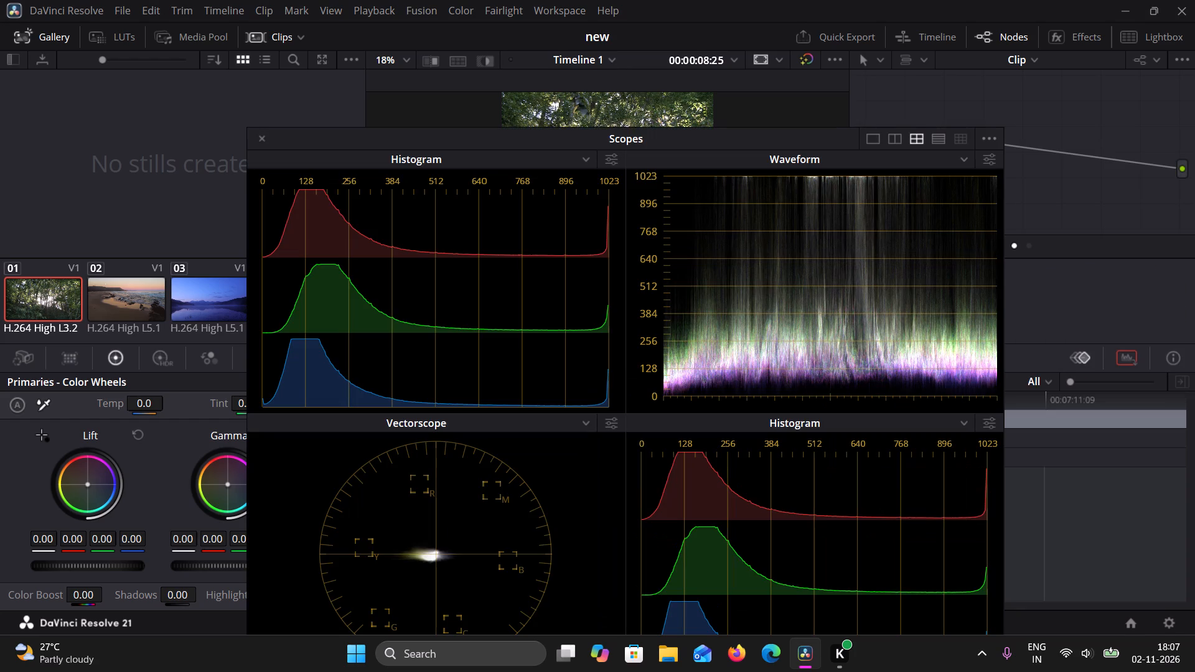
{"action": "left_click_drag", "start_coordinate": [439, 574], "coordinate": [443, 501]}
{"action": "left_click", "coordinate": [435, 498]}
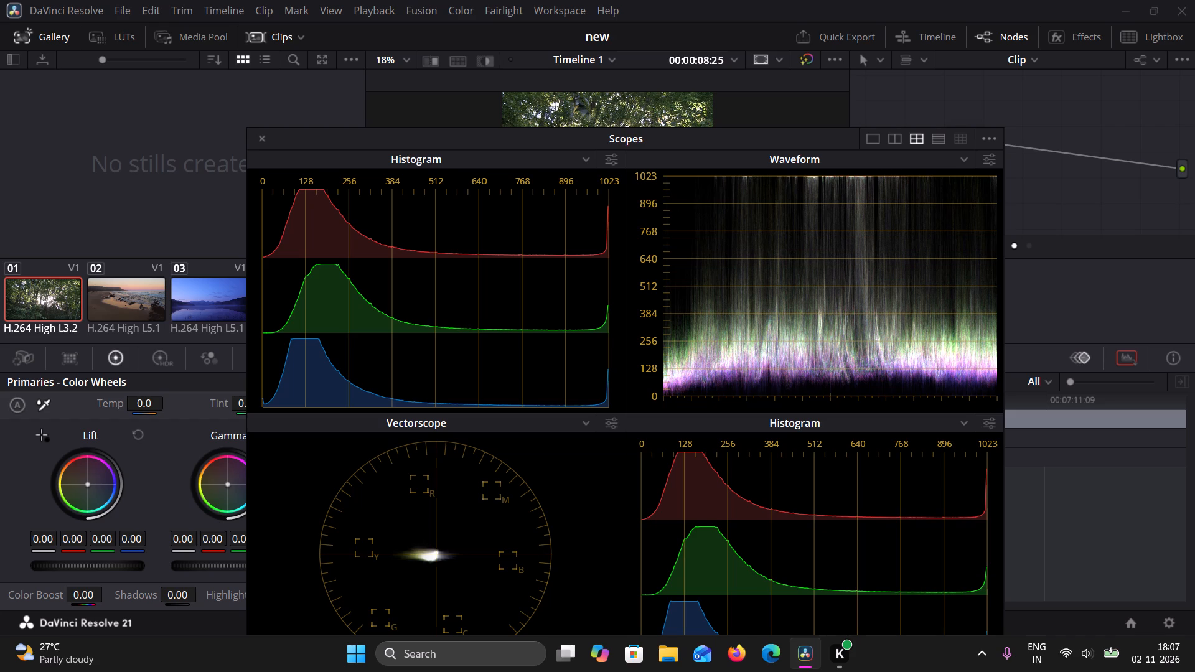
{"action": "left_click", "coordinate": [429, 484]}
{"action": "left_click", "coordinate": [988, 140]}
{"action": "left_click", "coordinate": [1019, 273]}
{"action": "left_click_drag", "start_coordinate": [728, 146], "coordinate": [927, 201]}
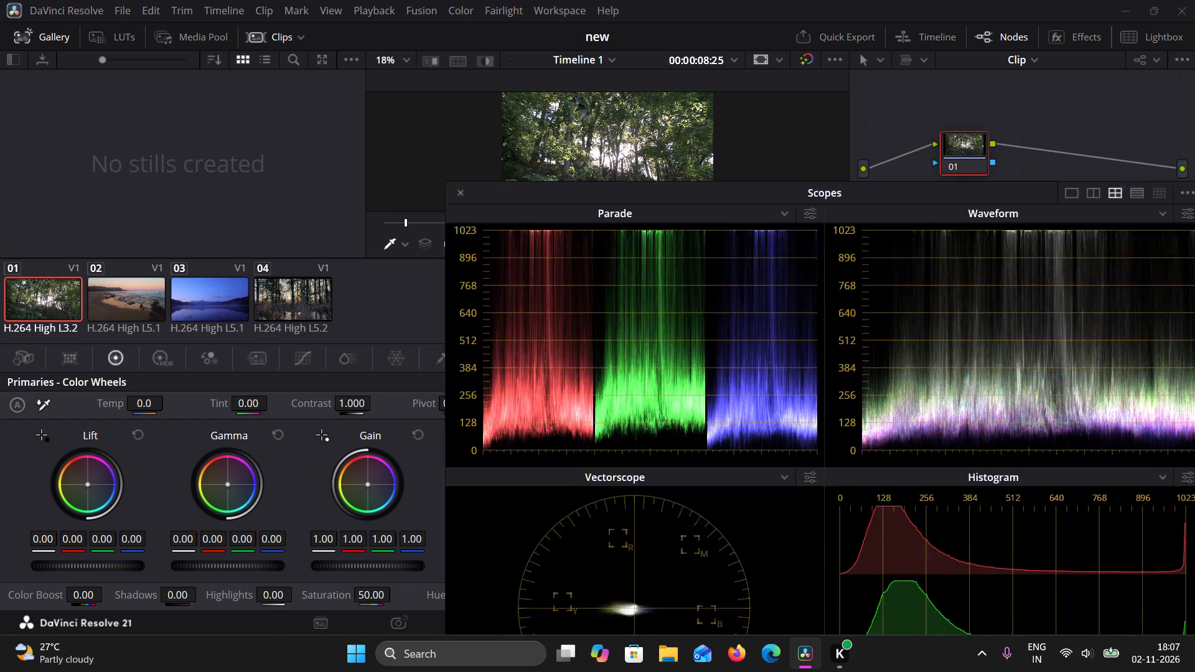
{"action": "left_click_drag", "start_coordinate": [927, 201], "coordinate": [1130, 299]}
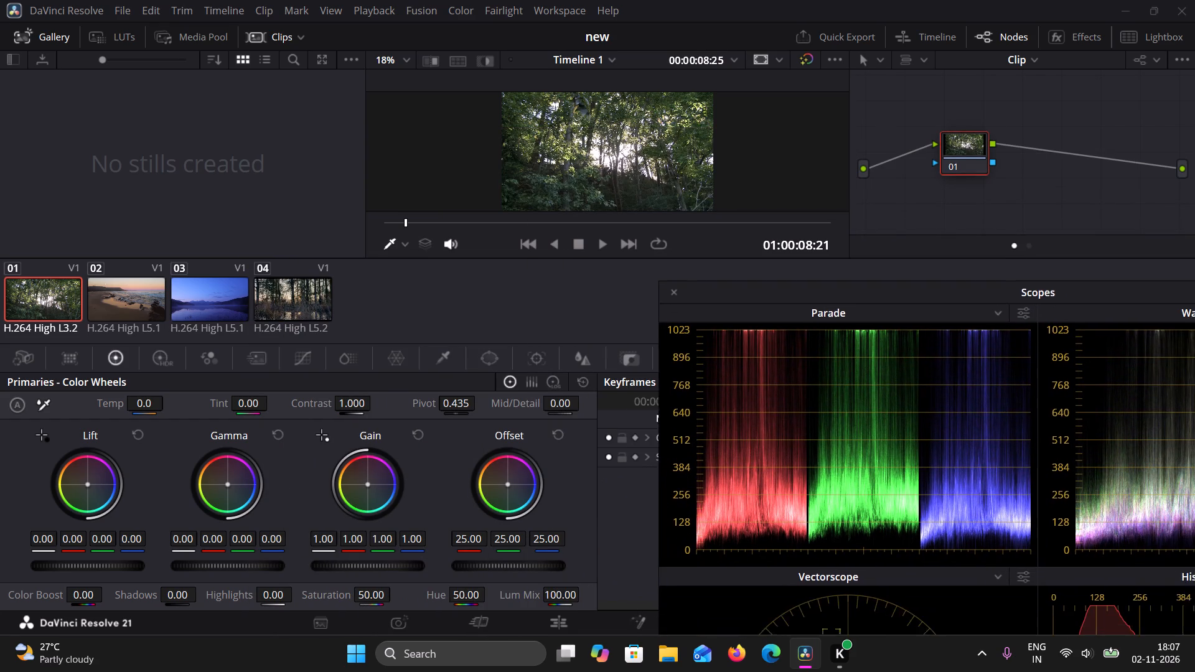
{"action": "left_click_drag", "start_coordinate": [1130, 299], "coordinate": [1145, 65]}
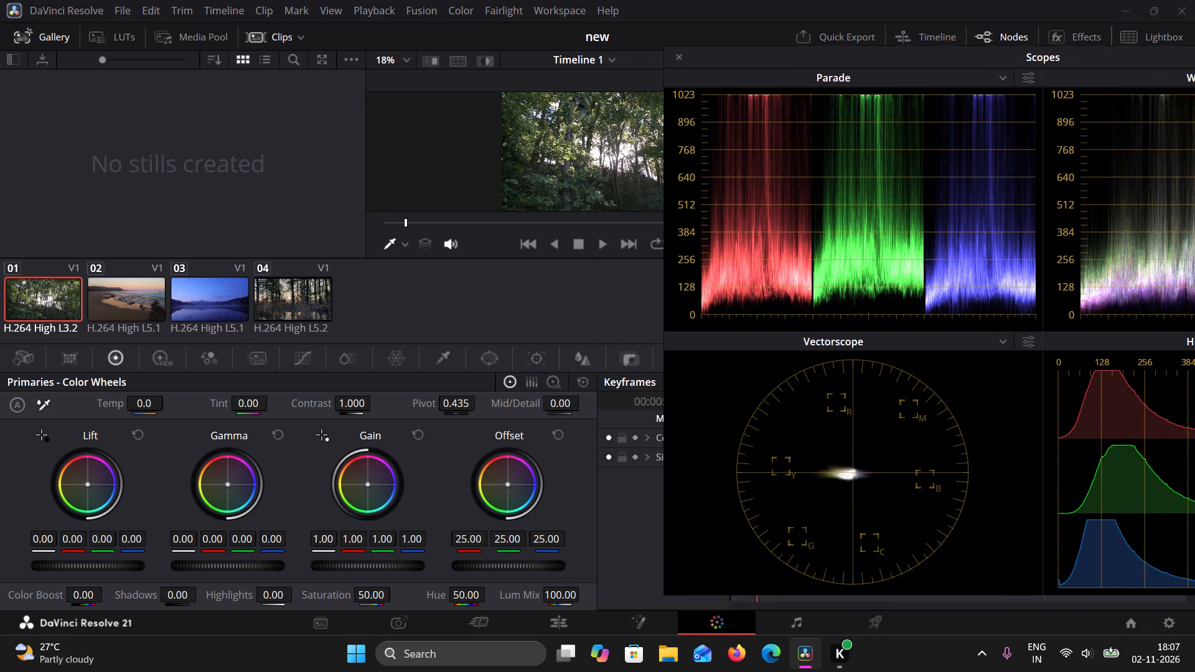
{"action": "left_click_drag", "start_coordinate": [1145, 65], "coordinate": [1146, 65]}
Shift the woodland clip's Offset color balance toward blue, to about 19.56 red, 25.76 green and 31.42 blue.
{"action": "left_click_drag", "start_coordinate": [509, 487], "coordinate": [523, 495]}
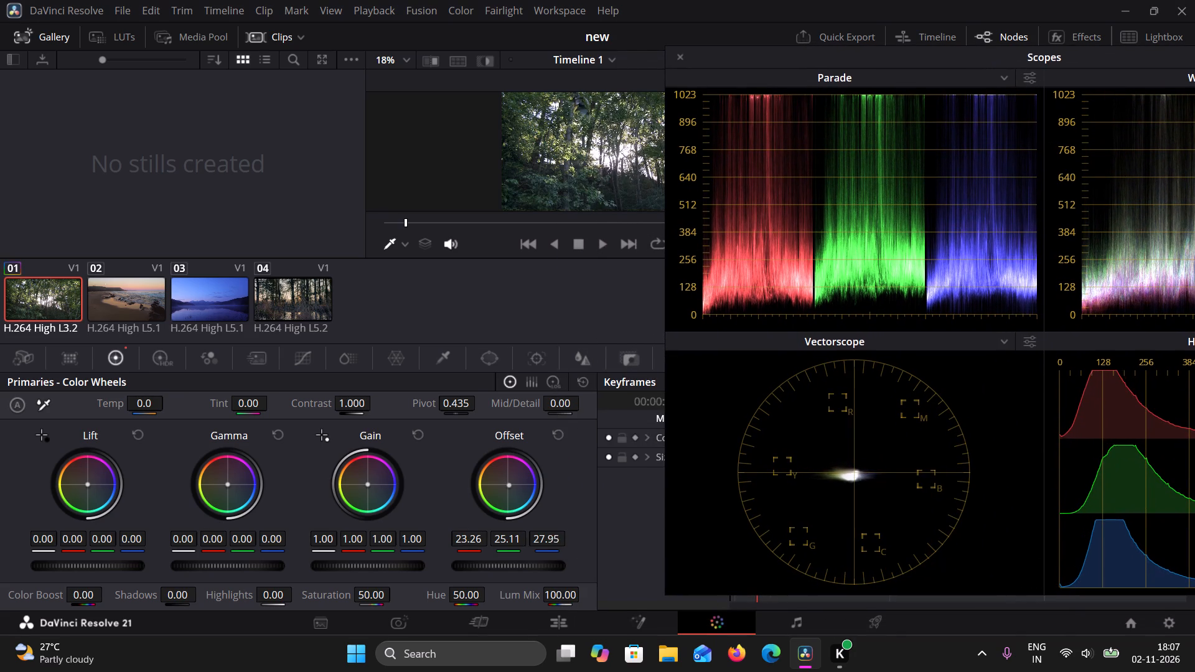
{"action": "left_click_drag", "start_coordinate": [523, 495], "coordinate": [538, 513]}
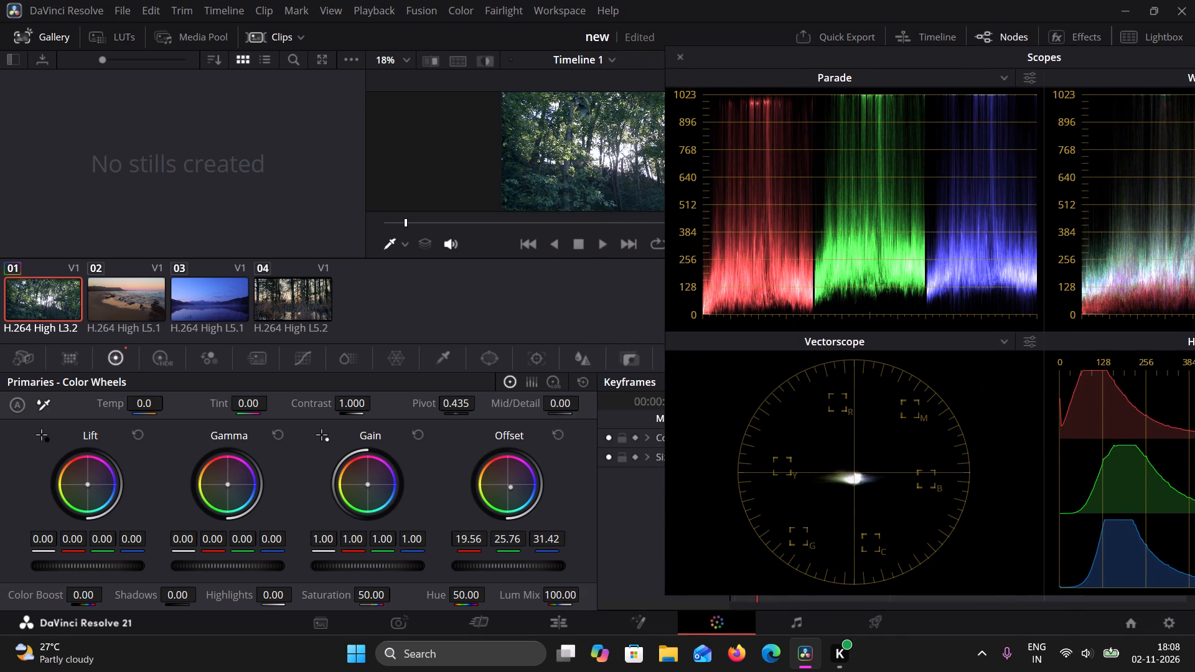
Shift the woodland clip's Gain color balance toward yellow-green, to about 0.99 red, 1.04 green and 0.66 blue.
{"action": "left_click_drag", "start_coordinate": [358, 488], "coordinate": [322, 490]}
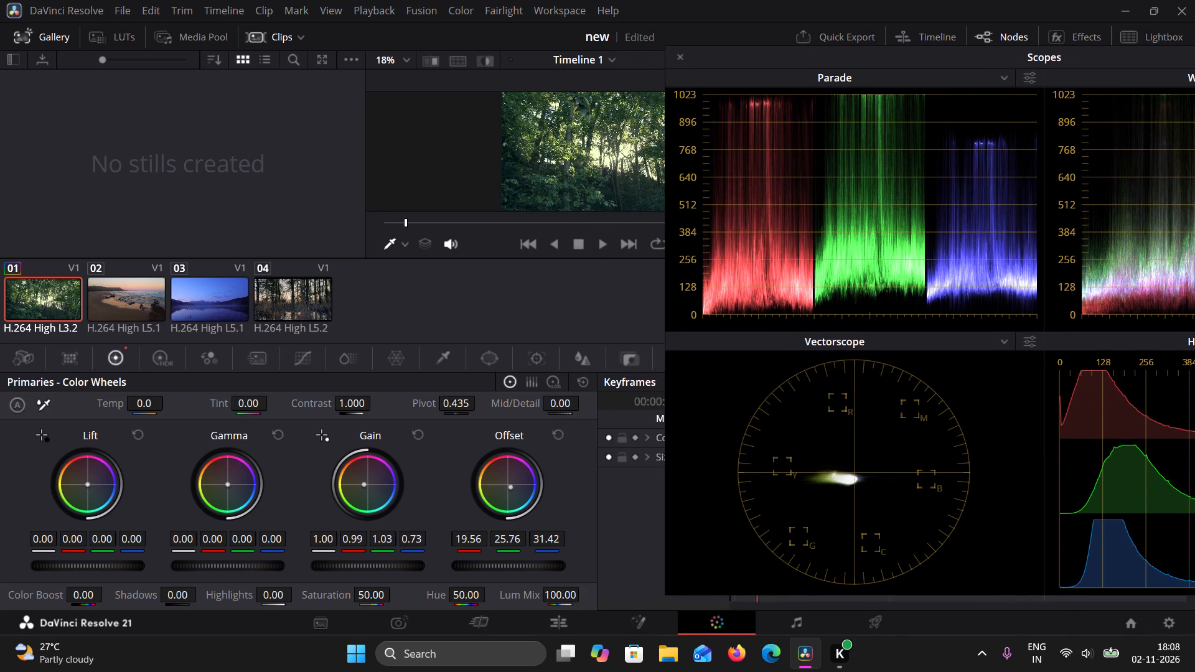
{"action": "left_click_drag", "start_coordinate": [322, 490], "coordinate": [312, 490]}
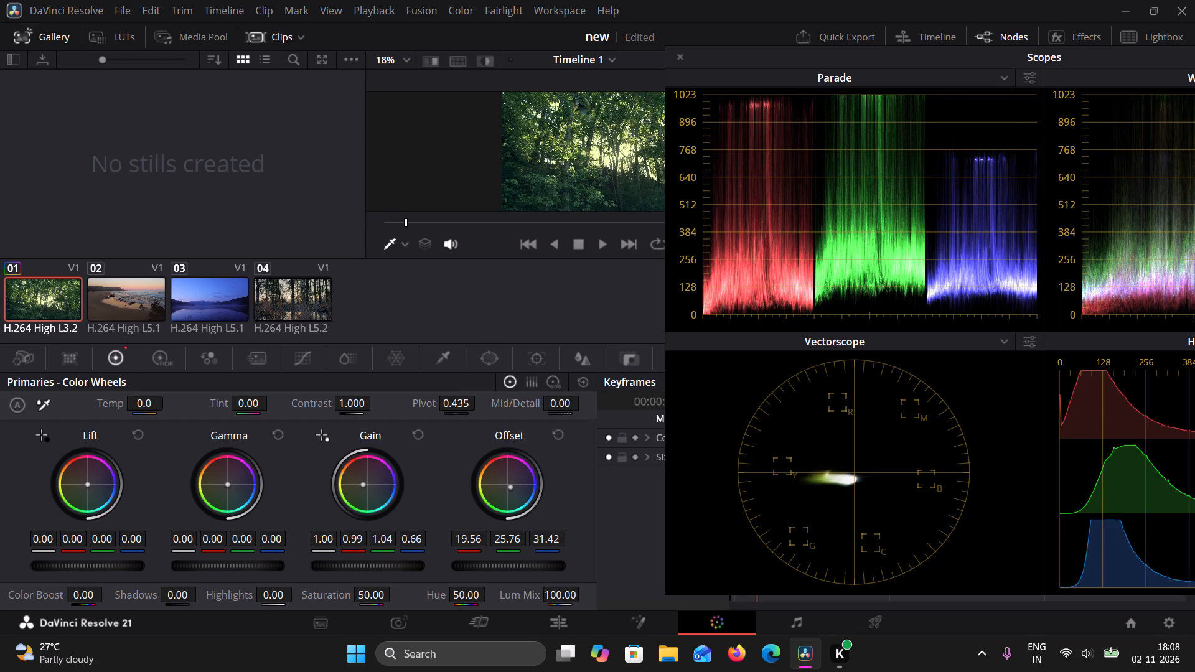
Raise the woodland clip's contrast to 1.100.
{"action": "left_click_drag", "start_coordinate": [353, 399], "coordinate": [392, 405]}
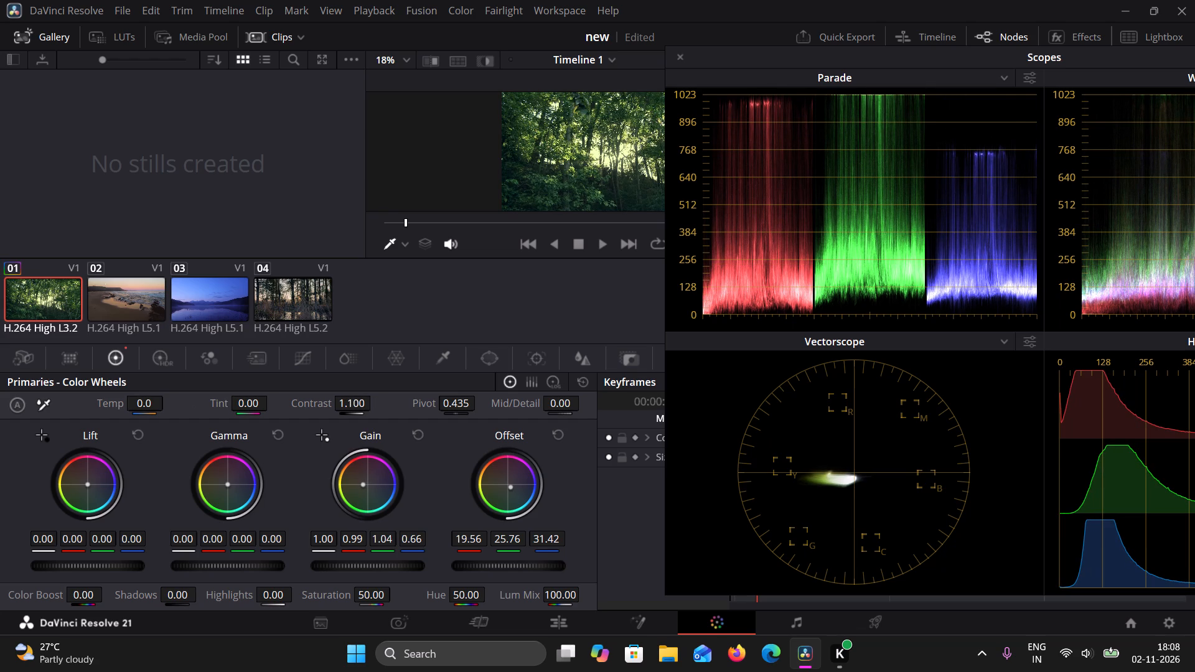
Move the scopes window aside, view the graded clip on the Cut page, and return the playhead to 01:00:00:00 on the Edit page.
{"action": "left_click_drag", "start_coordinate": [904, 62], "coordinate": [1085, 145]}
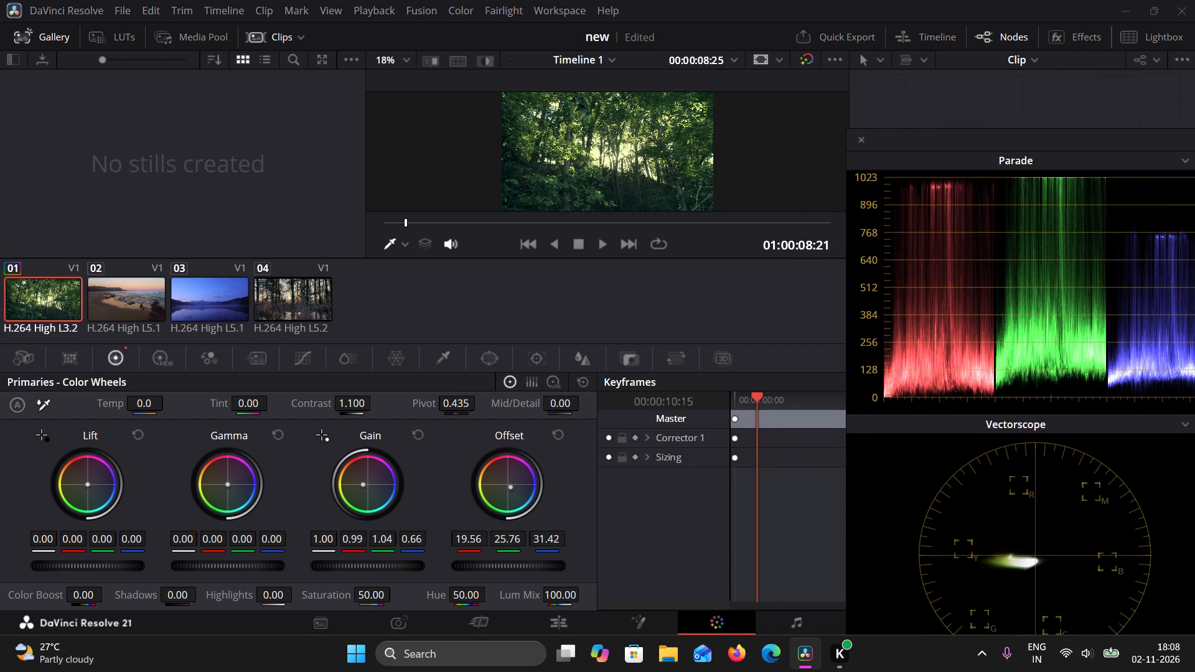
{"action": "left_click_drag", "start_coordinate": [657, 605], "coordinate": [623, 622]}
{"action": "left_click", "coordinate": [479, 625]}
{"action": "left_click_drag", "start_coordinate": [1024, 141], "coordinate": [1194, 138]}
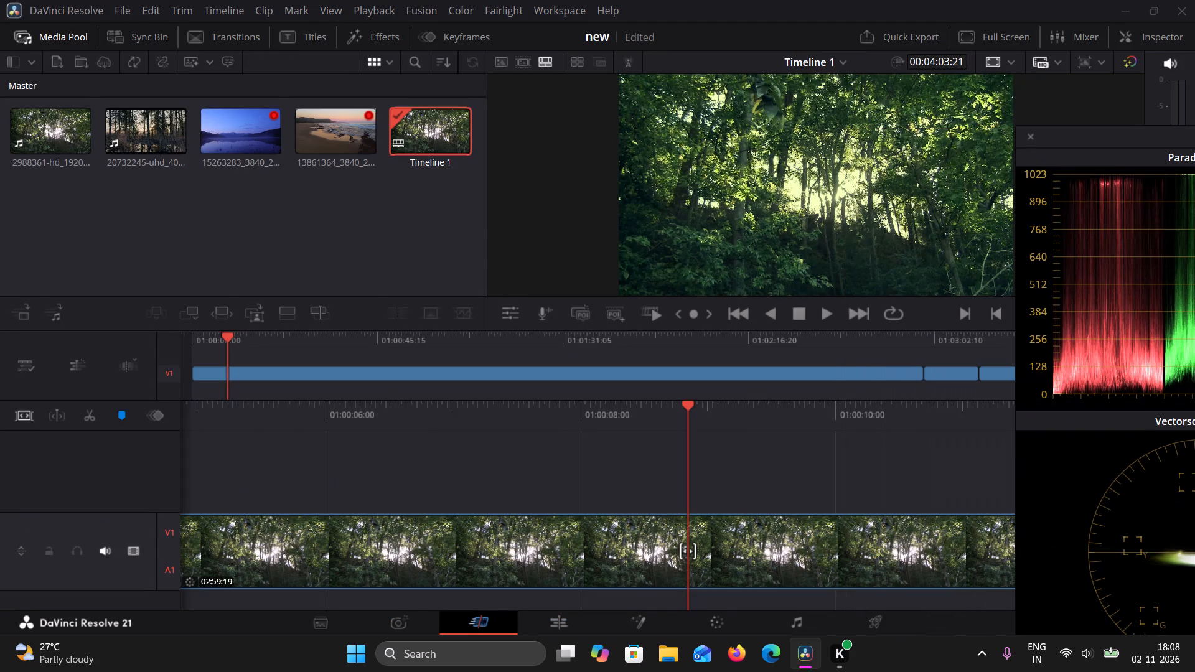
{"action": "left_click_drag", "start_coordinate": [1194, 138], "coordinate": [1194, 127]}
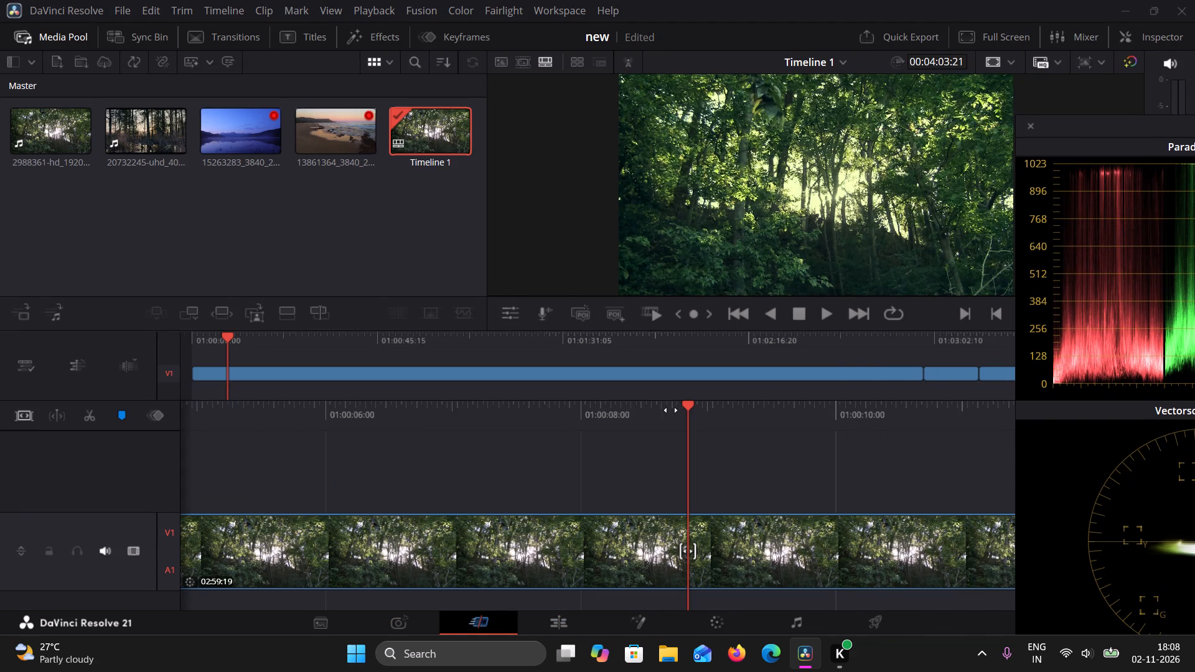
{"action": "left_click_drag", "start_coordinate": [690, 408], "coordinate": [852, 408]}
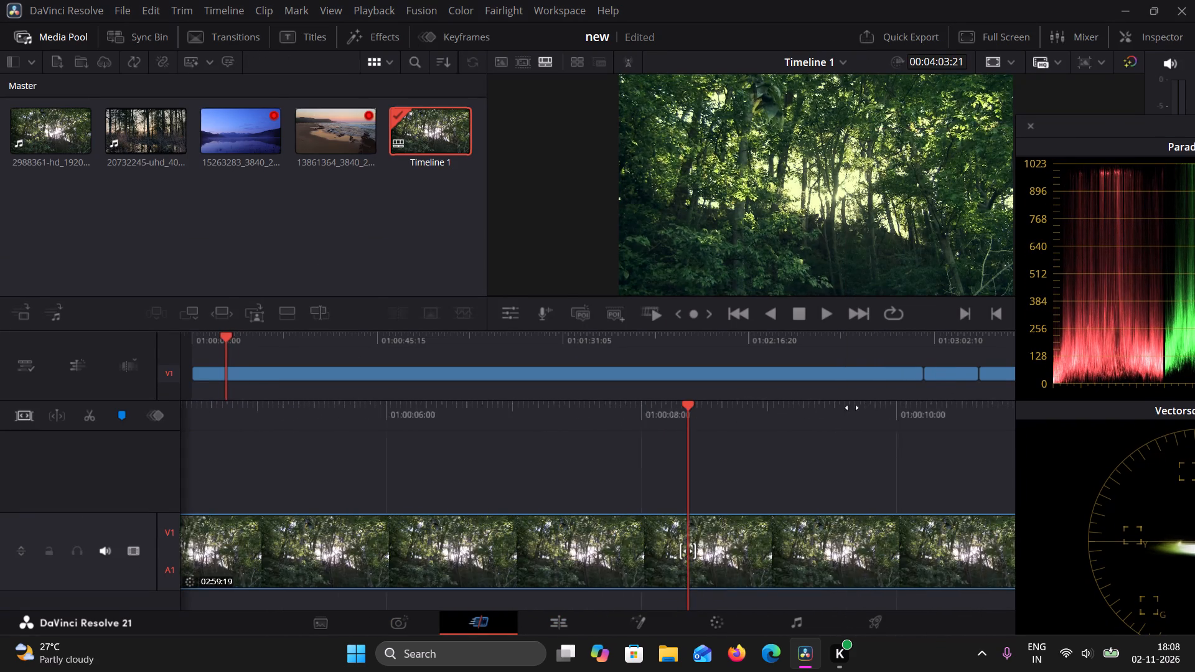
{"action": "left_click_drag", "start_coordinate": [852, 408], "coordinate": [1194, 395]}
{"action": "left_click_drag", "start_coordinate": [645, 440], "coordinate": [1097, 408]}
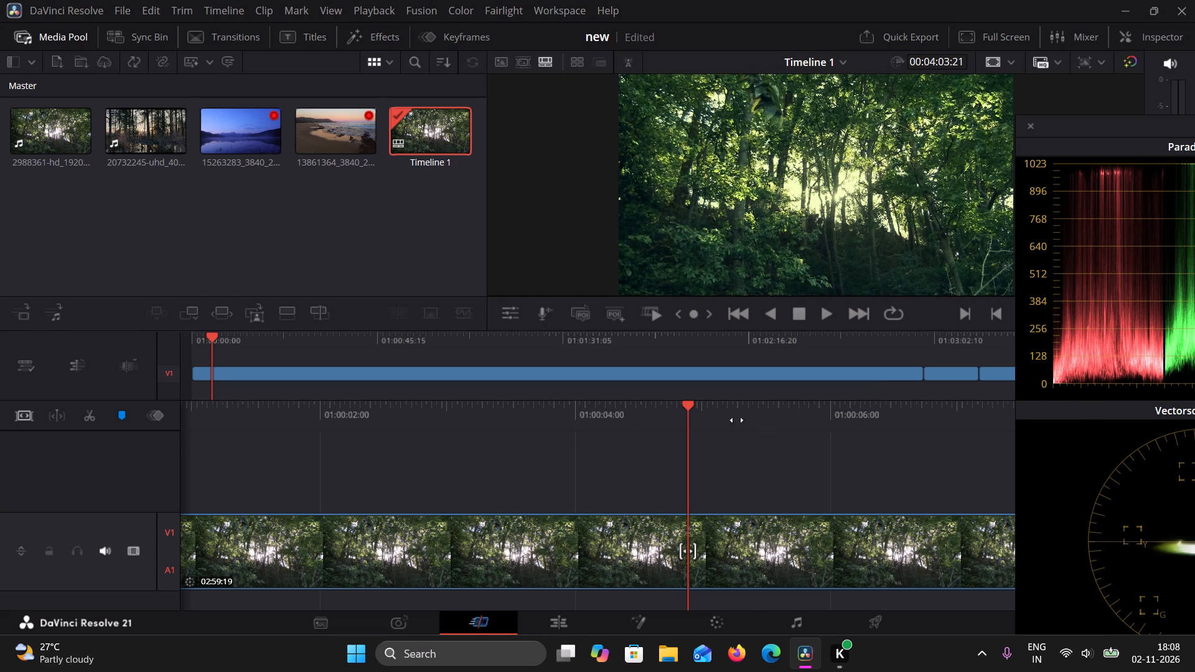
{"action": "left_click_drag", "start_coordinate": [687, 405], "coordinate": [1194, 406]}
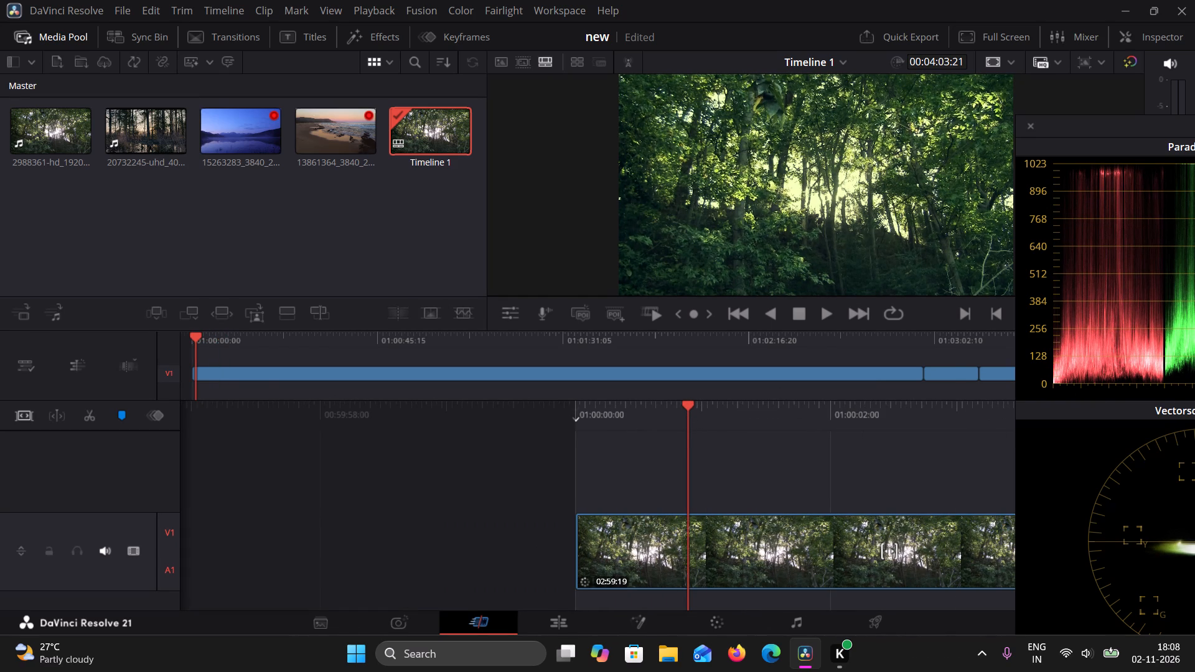
{"action": "left_click", "coordinate": [545, 622]}
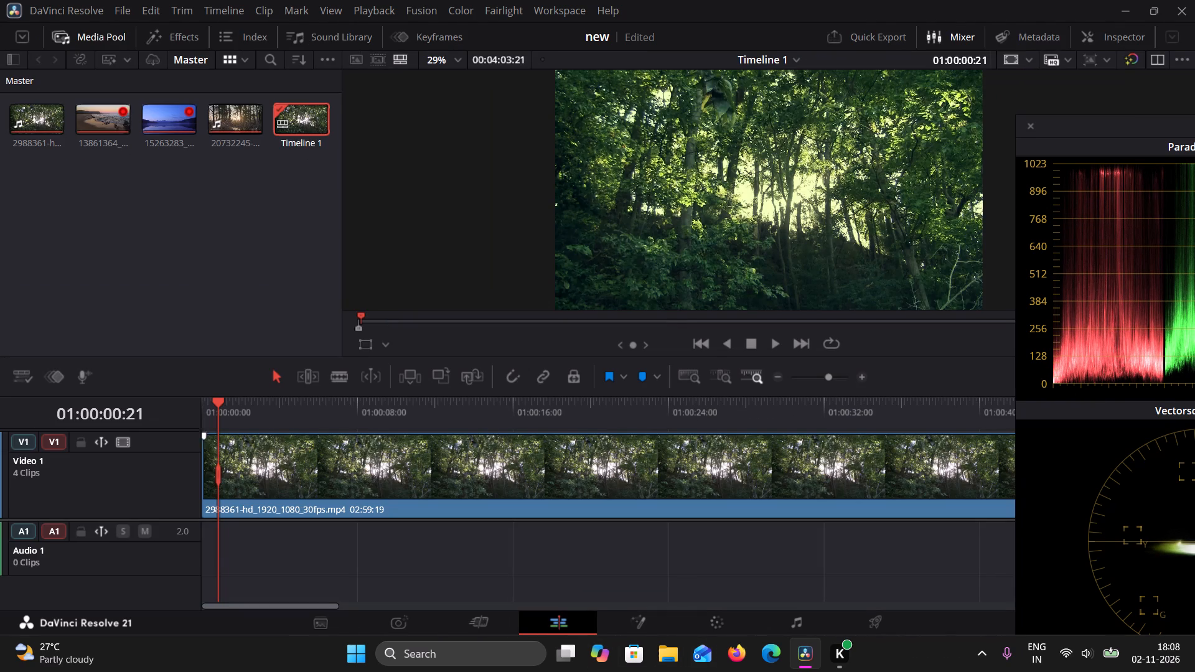
{"action": "left_click_drag", "start_coordinate": [217, 400], "coordinate": [167, 404]}
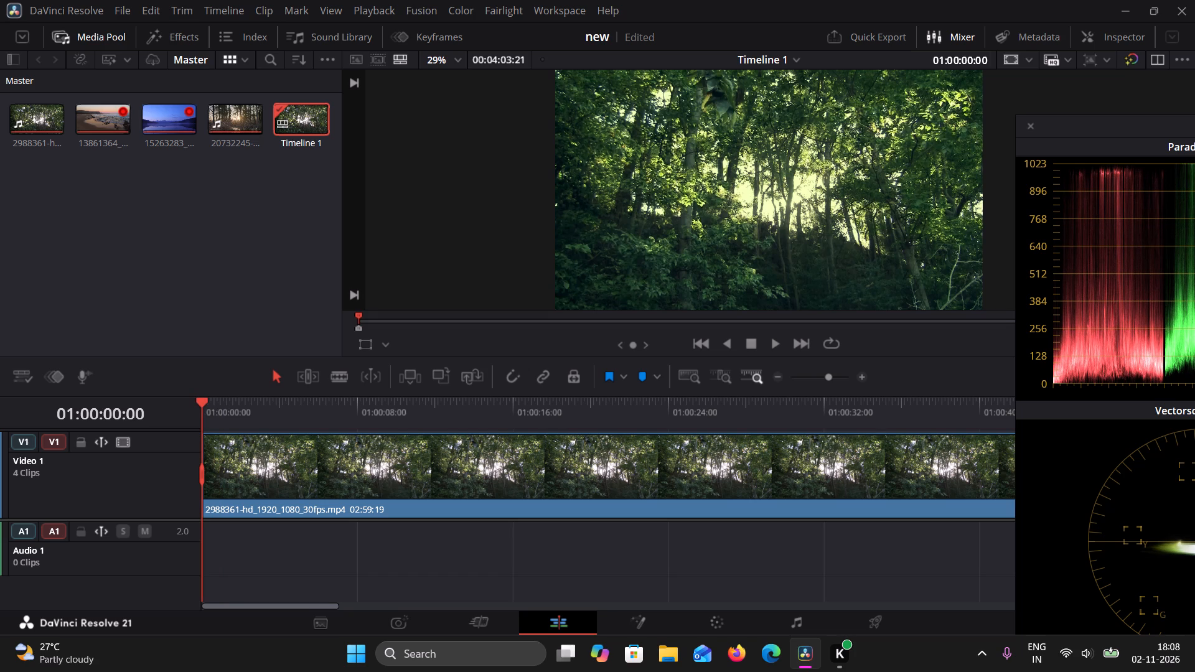
Lock the Video 1 track.
{"action": "left_click", "coordinate": [77, 447]}
{"action": "scroll", "coordinate": [401, 530], "scroll_direction": "up", "scroll_amount": 4}
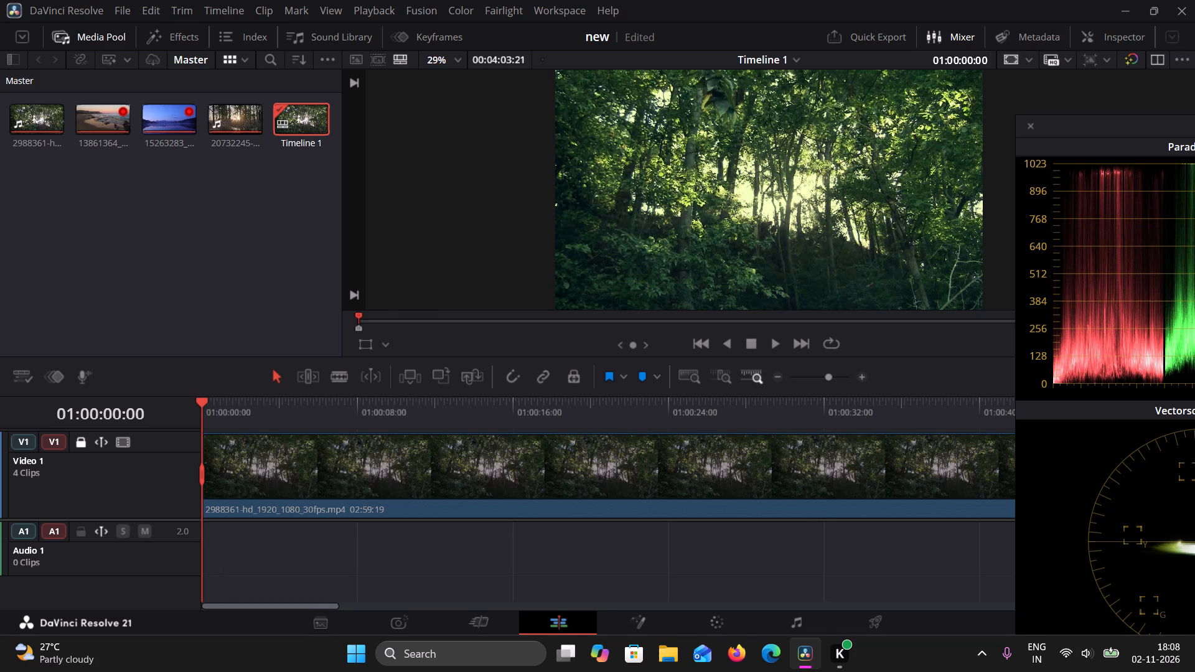
Close the floating scopes window.
{"action": "left_click", "coordinate": [1031, 124]}
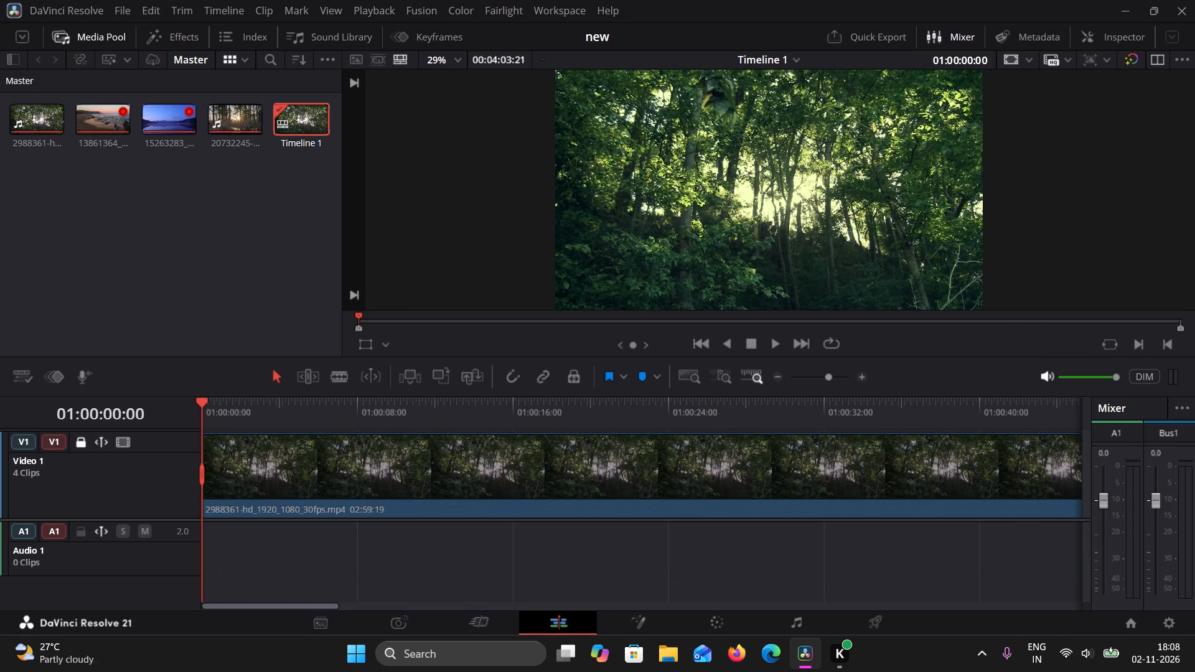
Add a new video track above Video 1.
{"action": "scroll", "coordinate": [127, 466], "scroll_direction": "up", "scroll_amount": 2}
{"action": "right_click", "coordinate": [44, 467]}
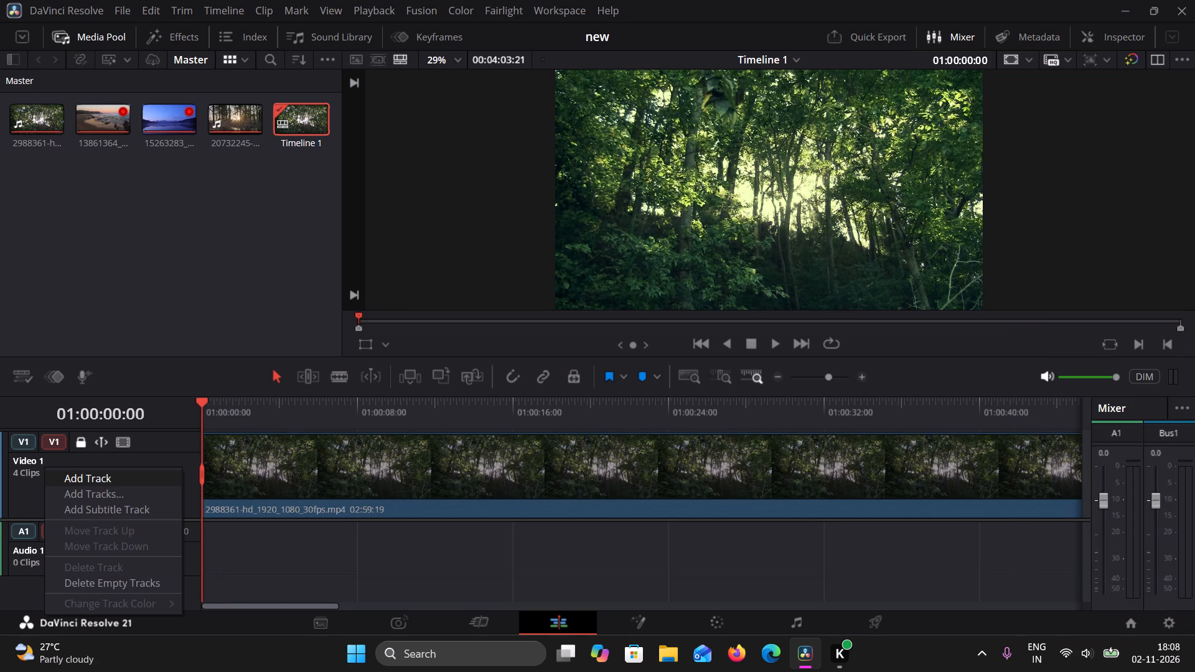
{"action": "left_click", "coordinate": [72, 484]}
{"action": "scroll", "coordinate": [174, 448], "scroll_direction": "up", "scroll_amount": 1}
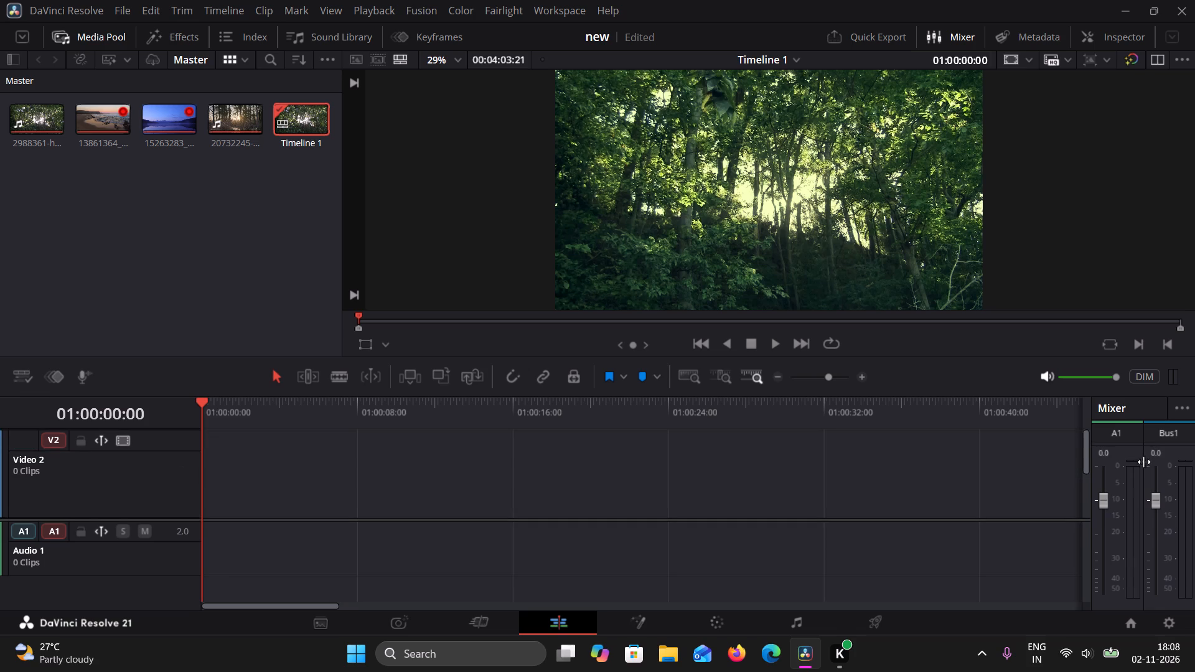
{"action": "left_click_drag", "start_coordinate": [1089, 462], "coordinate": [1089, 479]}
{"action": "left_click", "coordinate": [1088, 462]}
Place the ungraded woodland clip 2988361 from the media pool on Video 2, starting at 01:00:00:00.
{"action": "left_click_drag", "start_coordinate": [41, 123], "coordinate": [255, 492]}
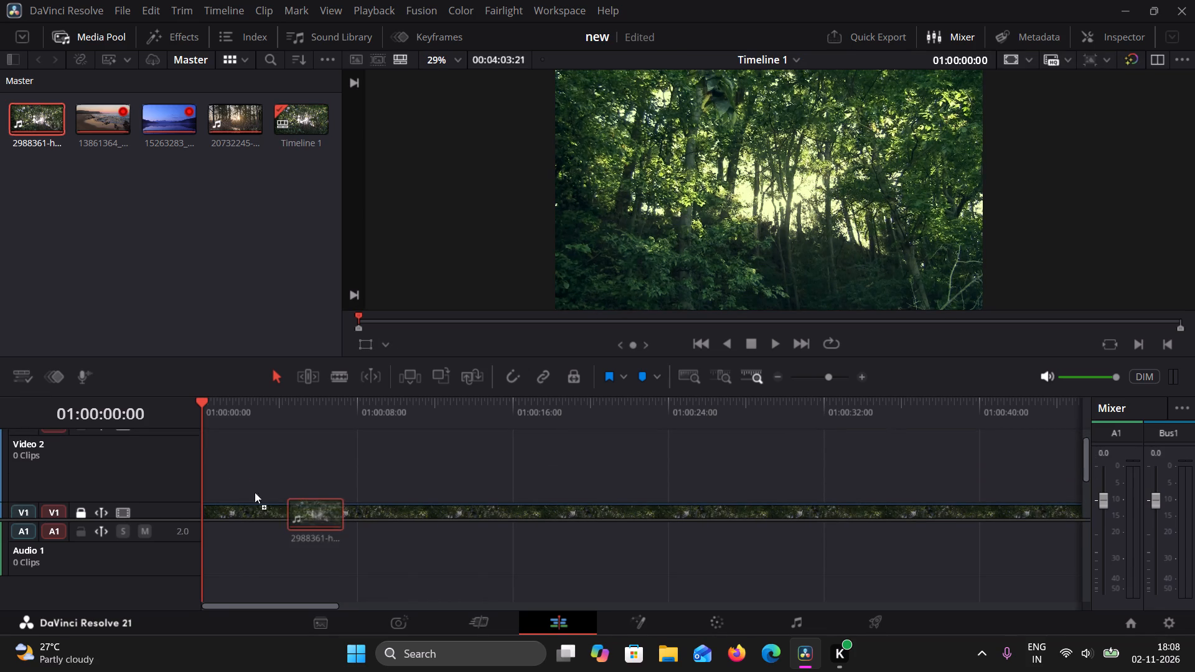
{"action": "left_click_drag", "start_coordinate": [255, 492], "coordinate": [187, 460]}
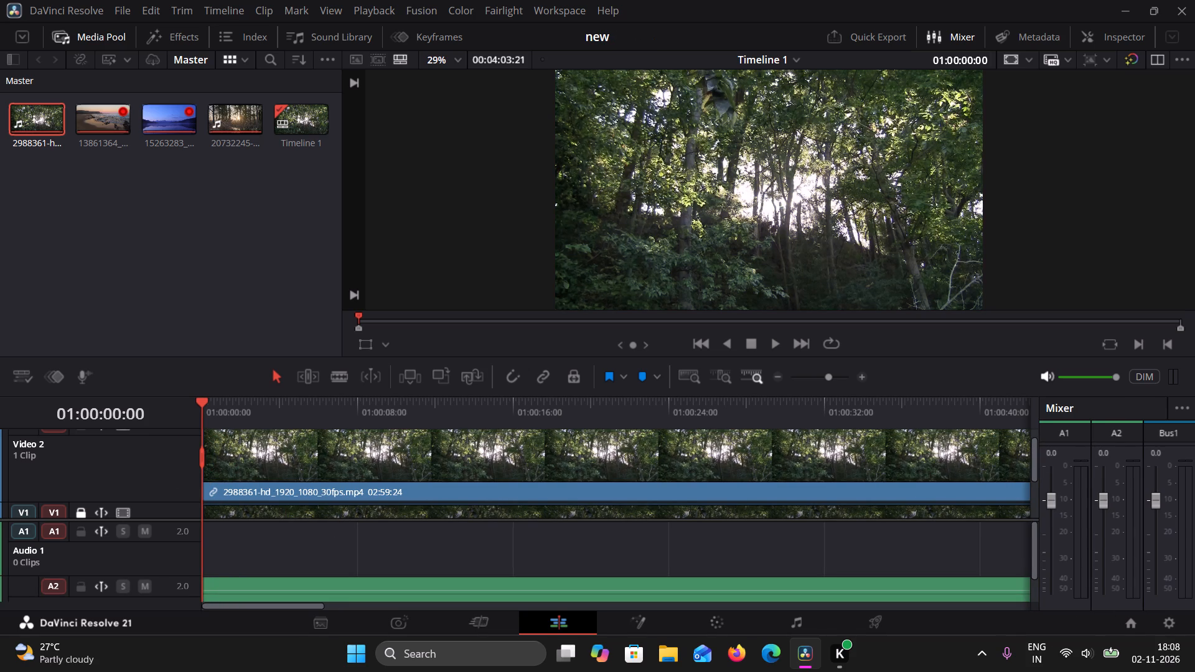
Lower the divider between the video and audio tracks to give the video tracks more room.
{"action": "left_click_drag", "start_coordinate": [1036, 457], "coordinate": [1034, 486]}
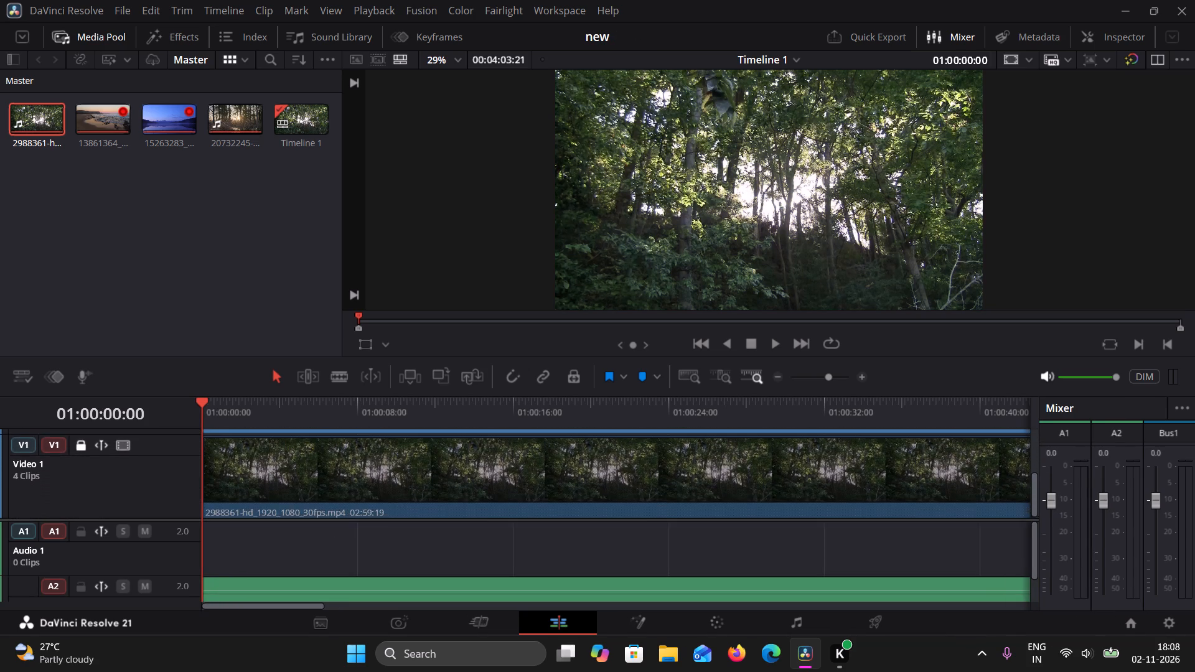
{"action": "left_click_drag", "start_coordinate": [1034, 486], "coordinate": [1039, 471]}
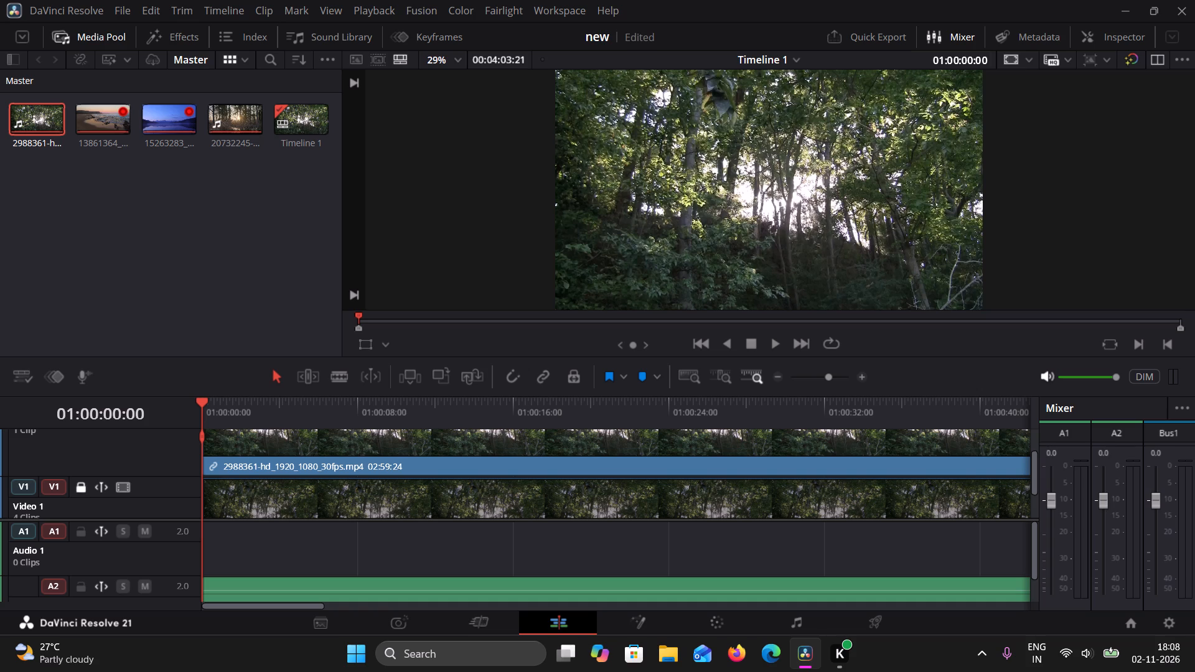
{"action": "left_click_drag", "start_coordinate": [1034, 479], "coordinate": [1034, 502]}
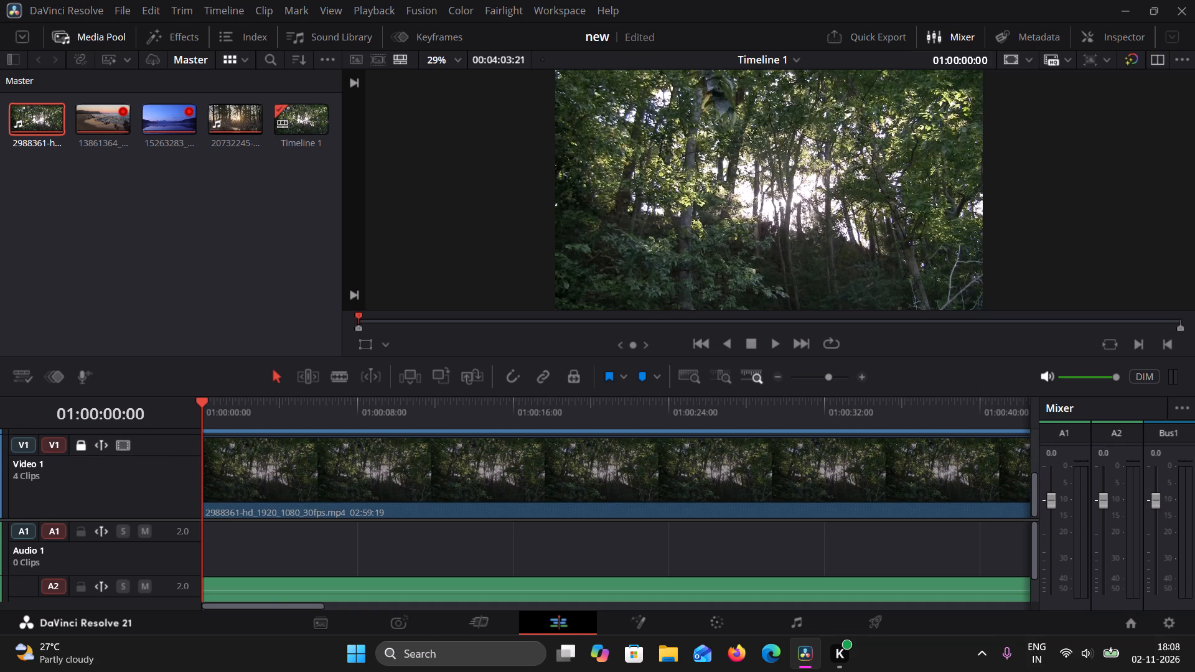
{"action": "left_click_drag", "start_coordinate": [168, 519], "coordinate": [174, 567]}
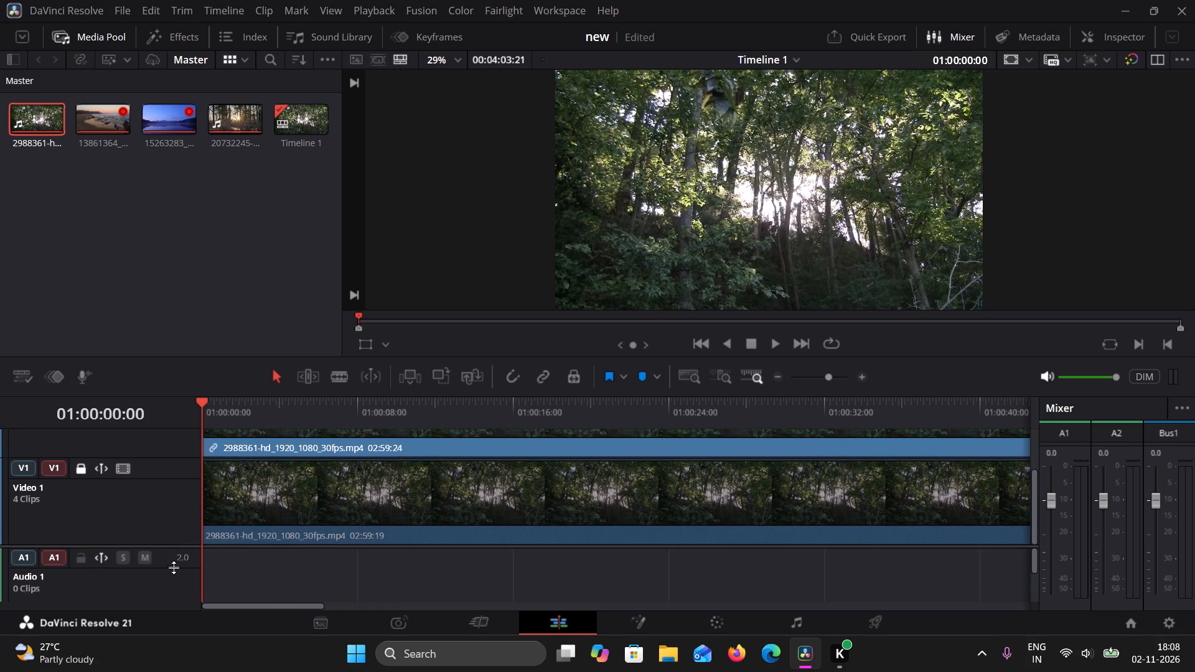
{"action": "left_click_drag", "start_coordinate": [174, 567], "coordinate": [169, 607]}
Unlock the Video 1 track.
{"action": "left_click_drag", "start_coordinate": [248, 605], "coordinate": [361, 625]}
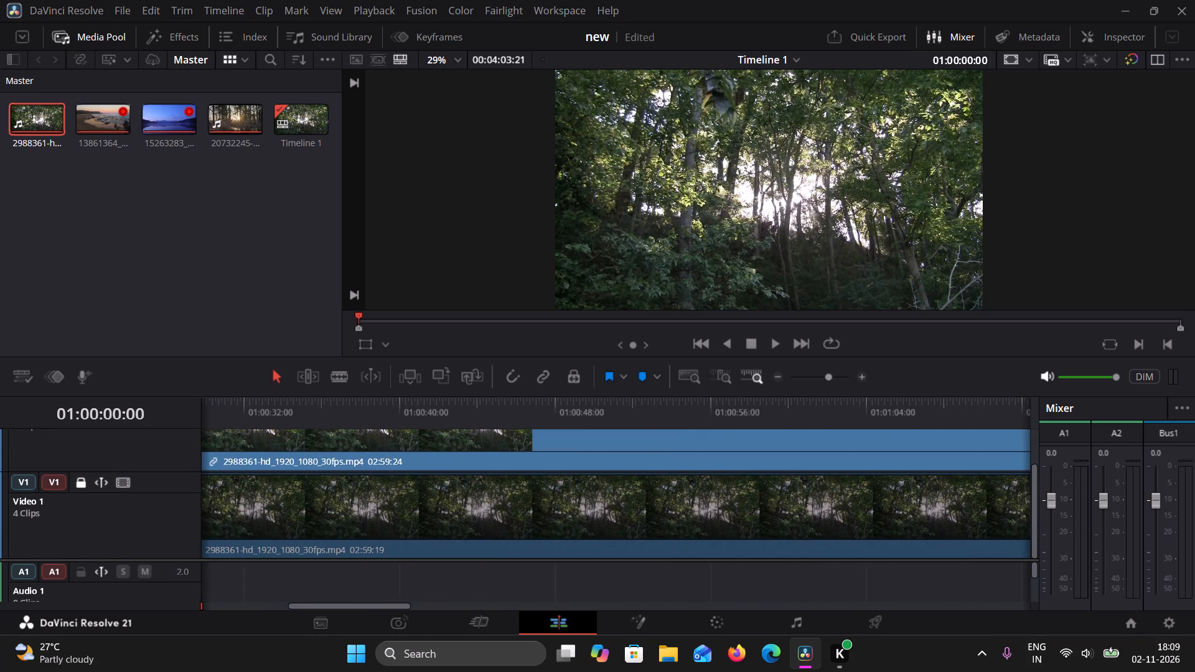
{"action": "left_click_drag", "start_coordinate": [361, 625], "coordinate": [234, 610]}
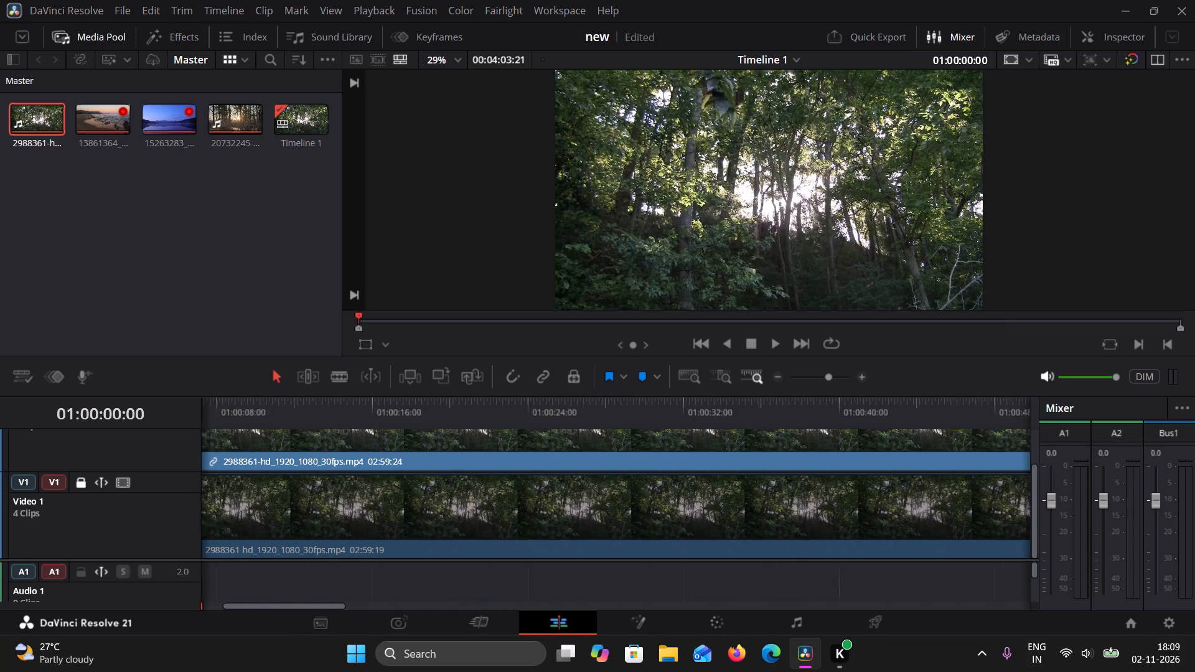
{"action": "left_click_drag", "start_coordinate": [234, 610], "coordinate": [171, 600]}
{"action": "left_click", "coordinate": [78, 490]}
{"action": "left_click", "coordinate": [79, 482]}
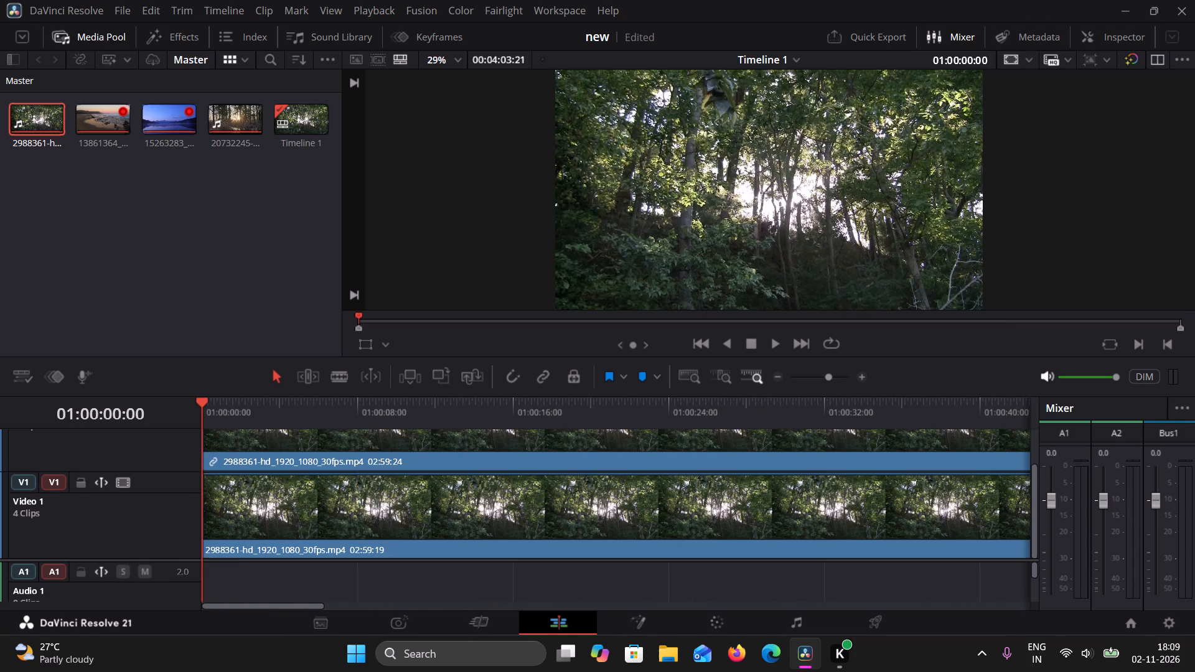
Select all four clips on Video 1 and shift them about 1 minute 5 seconds later, leaving a gap at the start.
{"action": "left_click_drag", "start_coordinate": [267, 577], "coordinate": [1194, 550]}
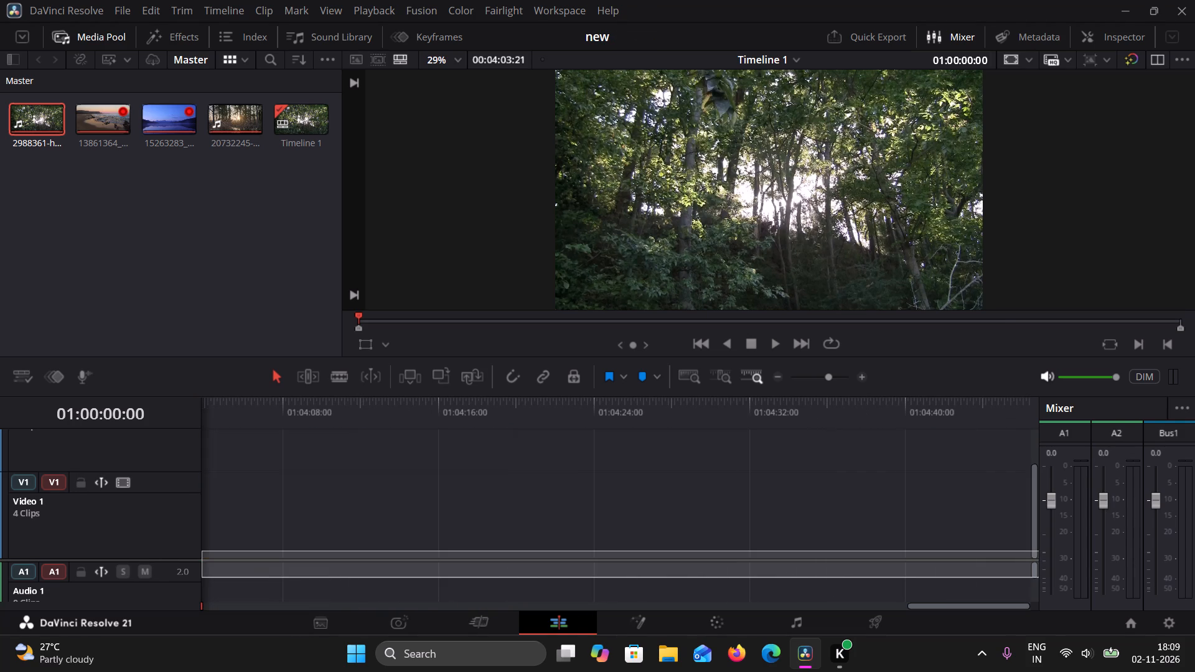
{"action": "left_click_drag", "start_coordinate": [1194, 550], "coordinate": [218, 503]}
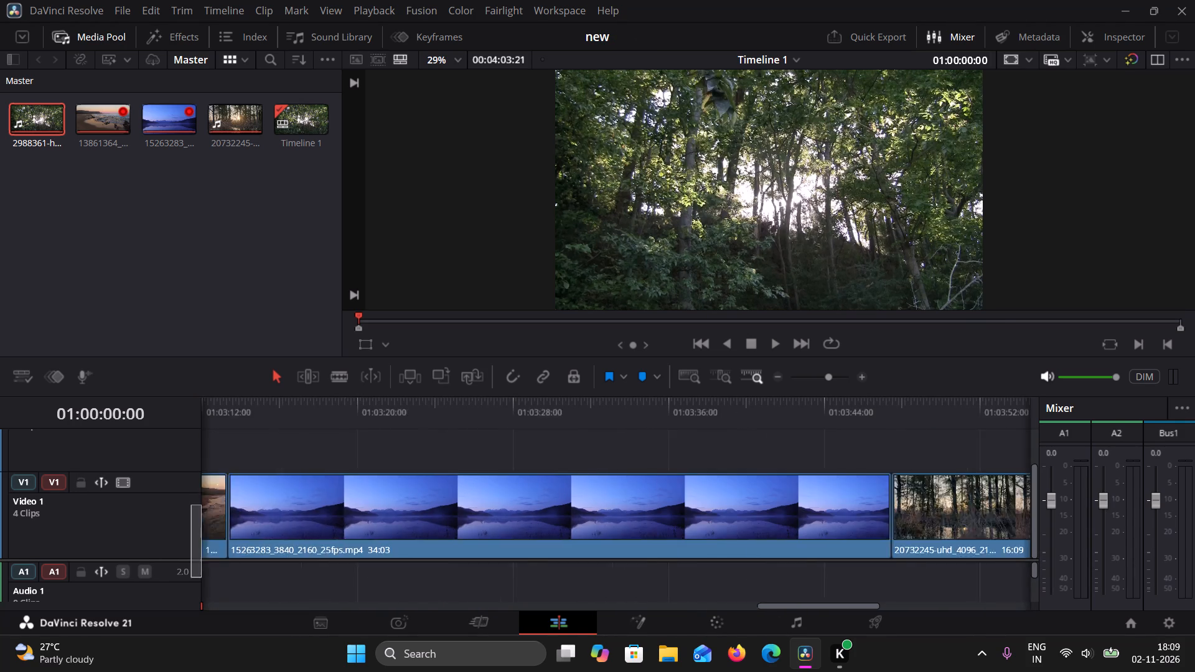
{"action": "left_click_drag", "start_coordinate": [218, 503], "coordinate": [1012, 513]}
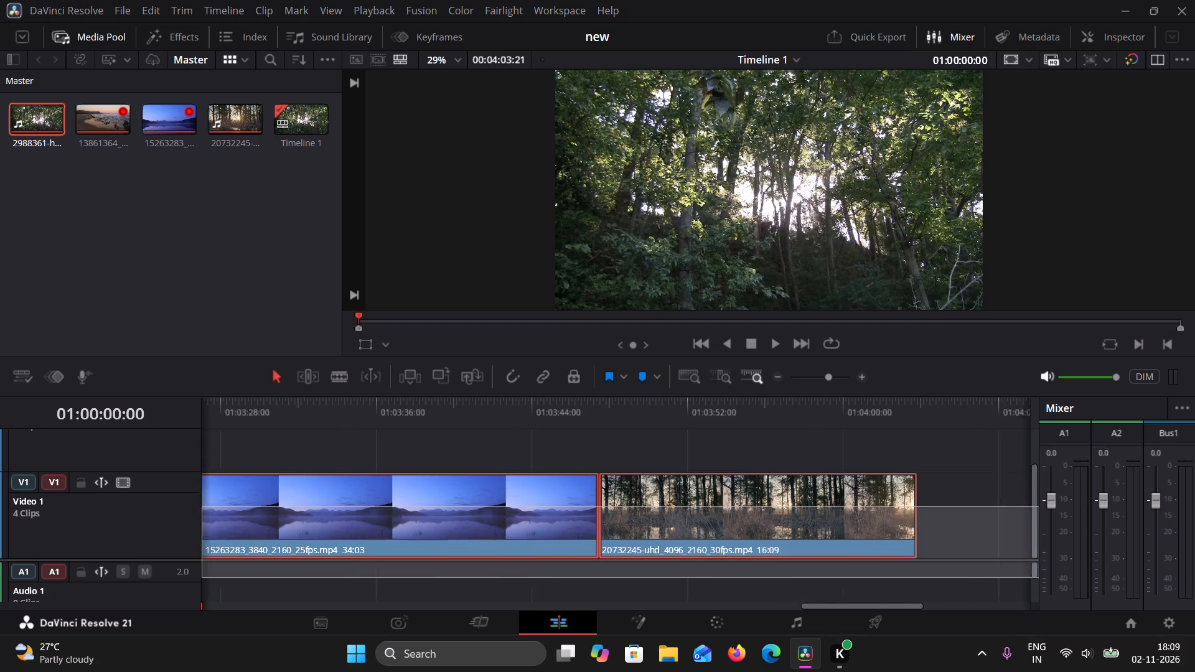
{"action": "left_click_drag", "start_coordinate": [1012, 513], "coordinate": [985, 514]}
{"action": "left_click_drag", "start_coordinate": [860, 606], "coordinate": [193, 605]}
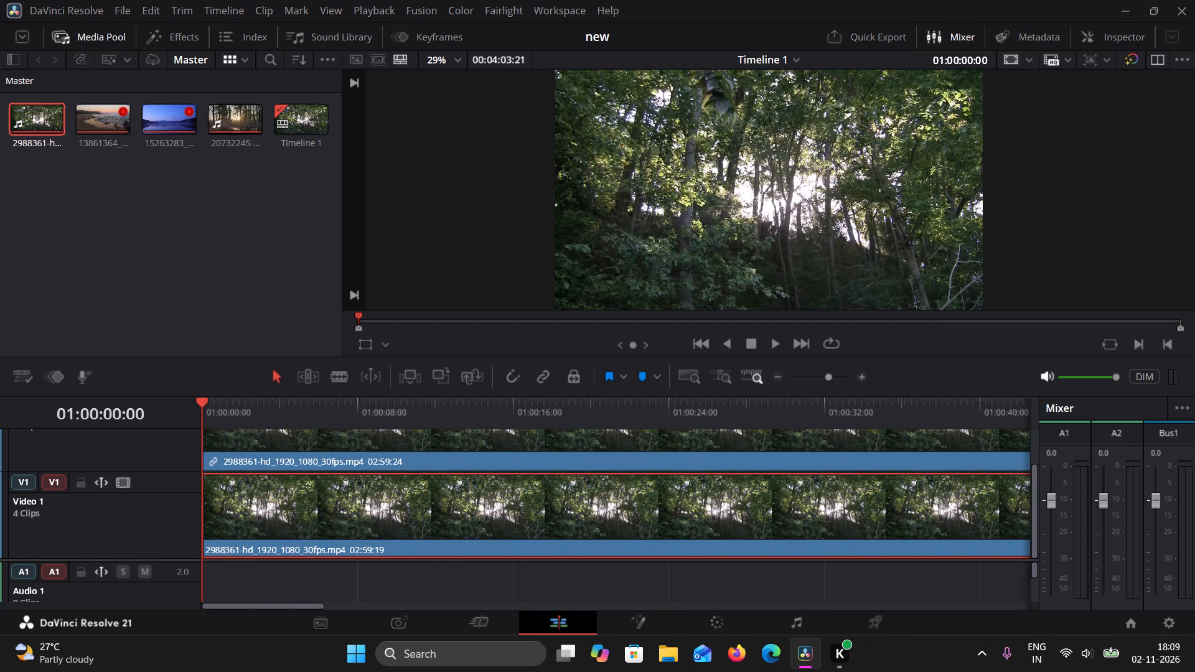
{"action": "left_click_drag", "start_coordinate": [289, 515], "coordinate": [921, 534]}
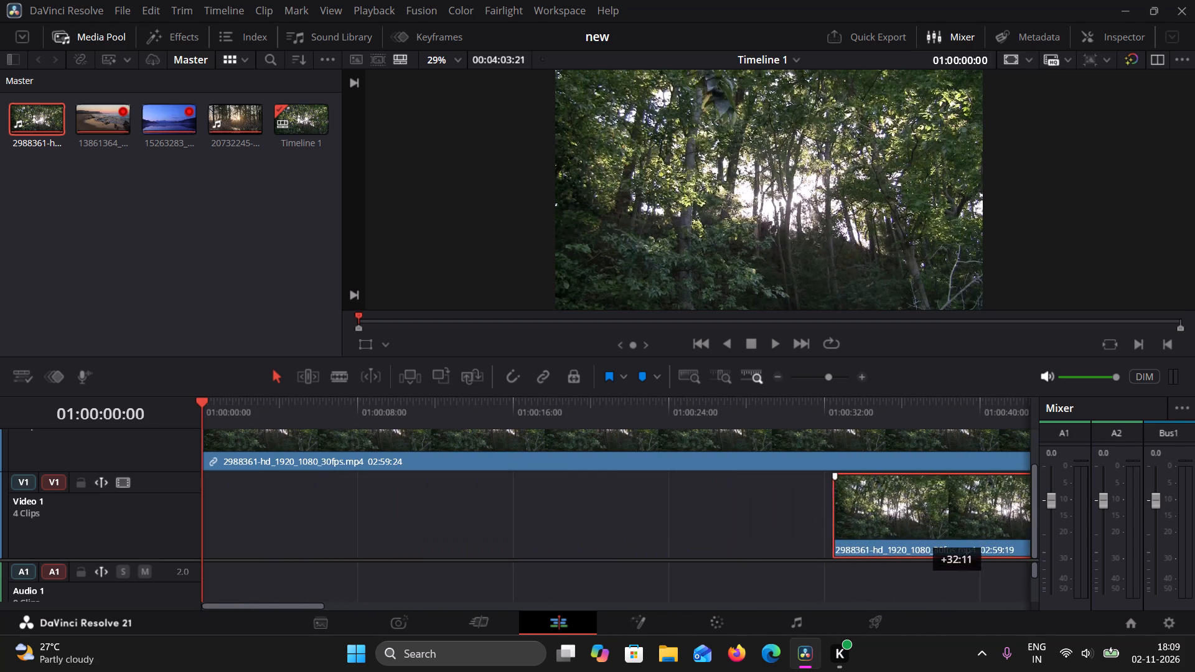
{"action": "left_click_drag", "start_coordinate": [921, 534], "coordinate": [1045, 528]}
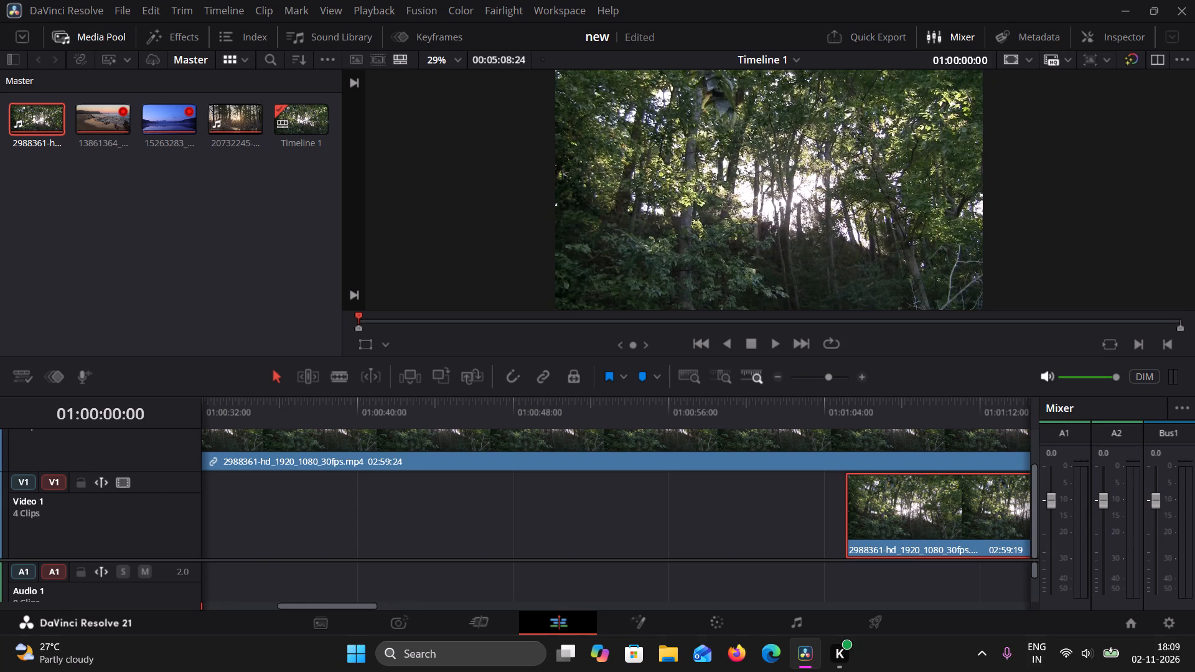
Position the playhead at 01:01:05:00, lock Video 1, and split the Video 2 woodland clip there.
{"action": "left_click_drag", "start_coordinate": [346, 605], "coordinate": [204, 594]}
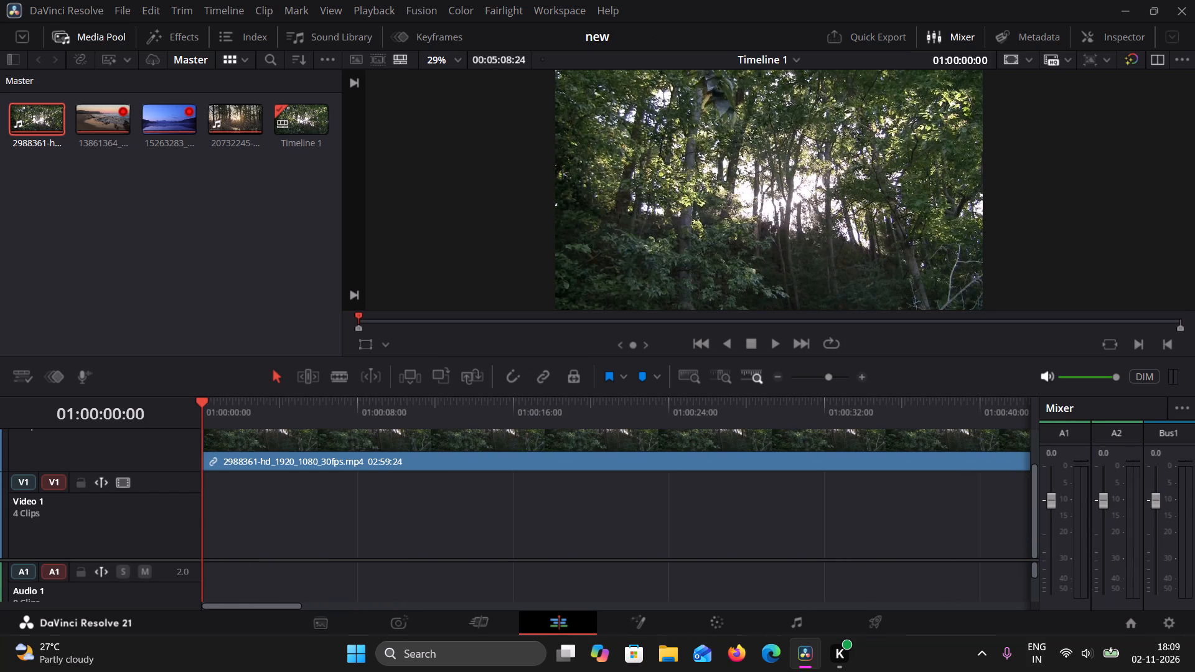
{"action": "left_click_drag", "start_coordinate": [204, 403], "coordinate": [1008, 419]}
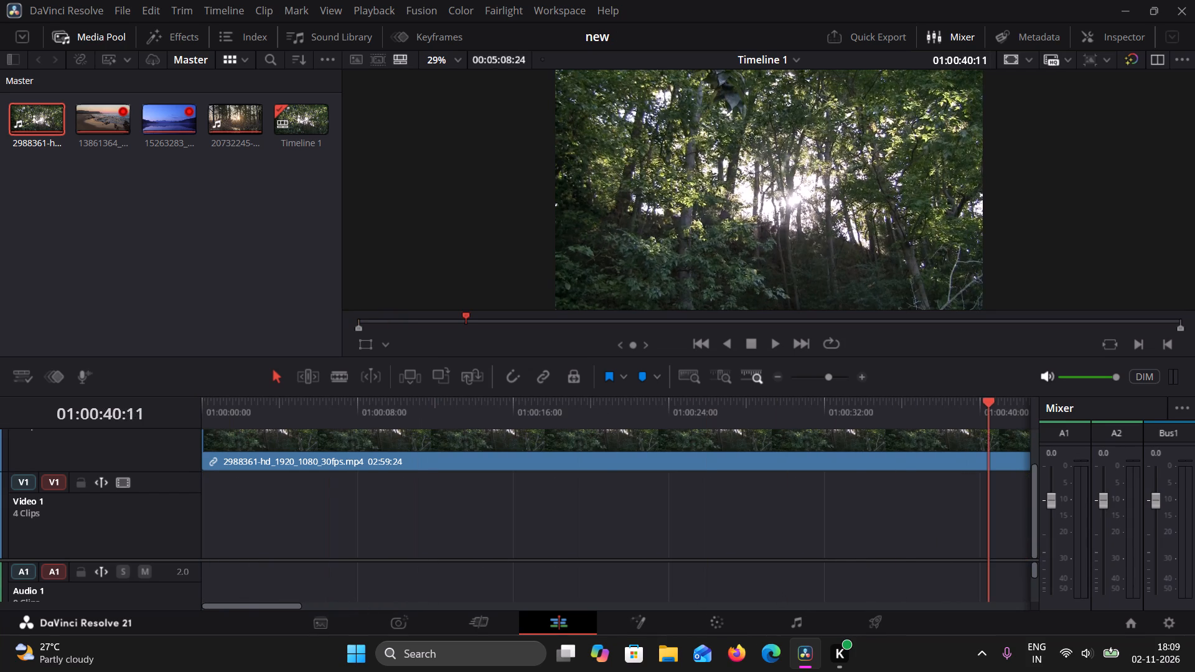
{"action": "left_click_drag", "start_coordinate": [1008, 419], "coordinate": [214, 447]}
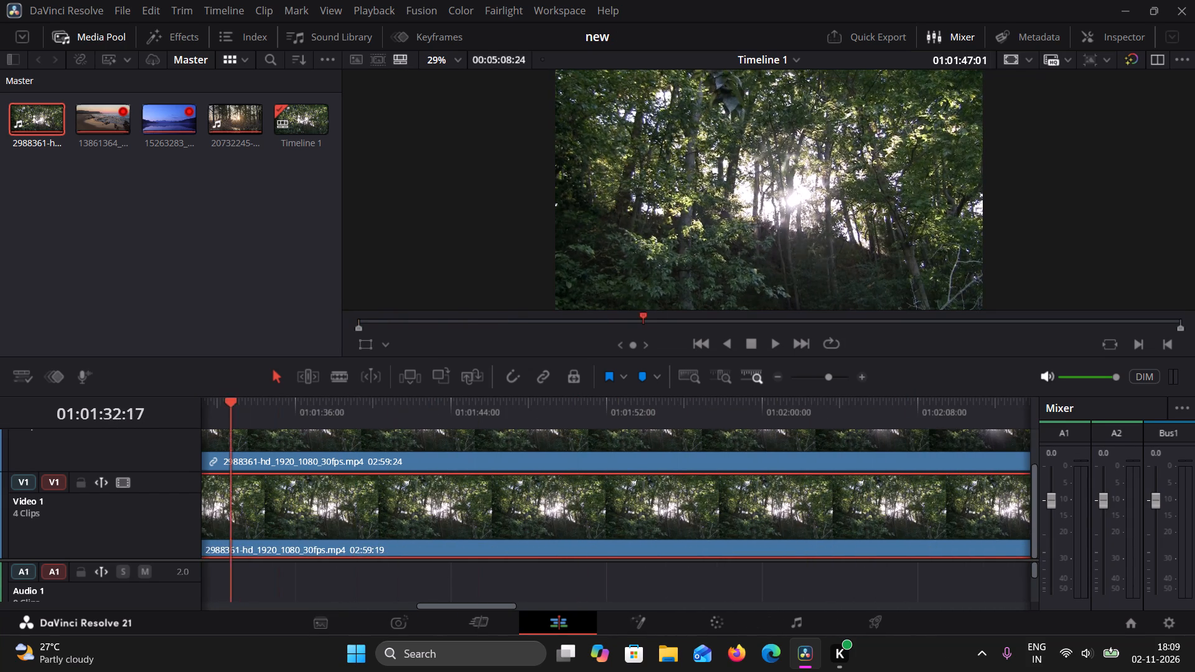
{"action": "left_click_drag", "start_coordinate": [214, 447], "coordinate": [644, 488]}
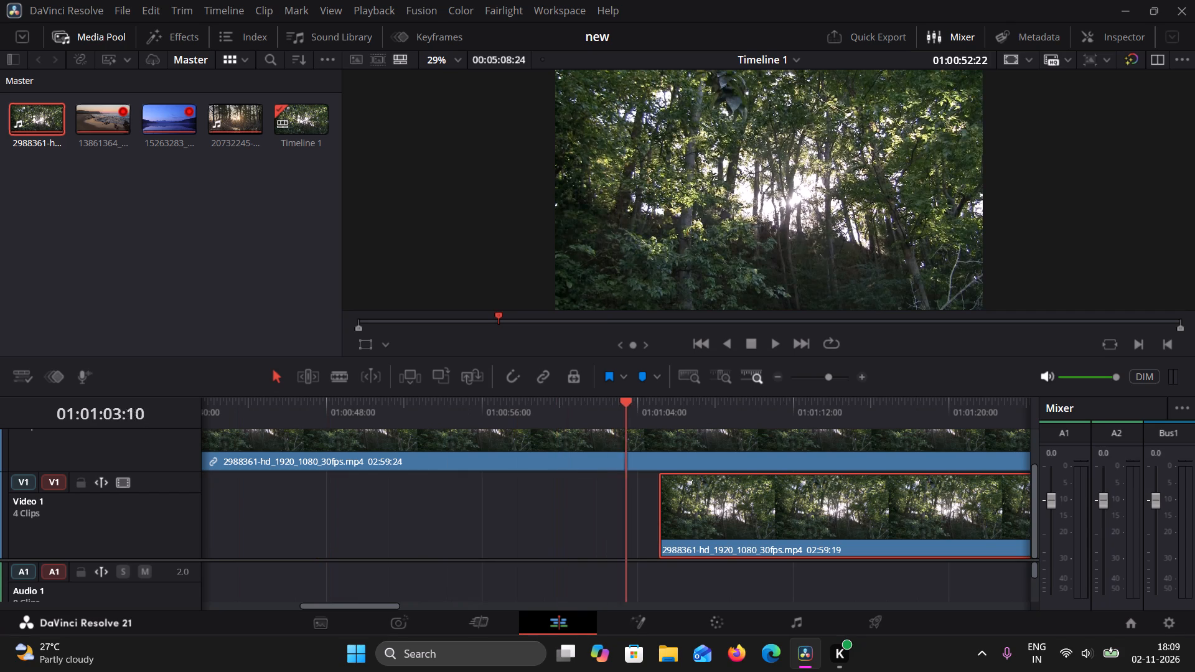
{"action": "left_click_drag", "start_coordinate": [644, 488], "coordinate": [656, 493]}
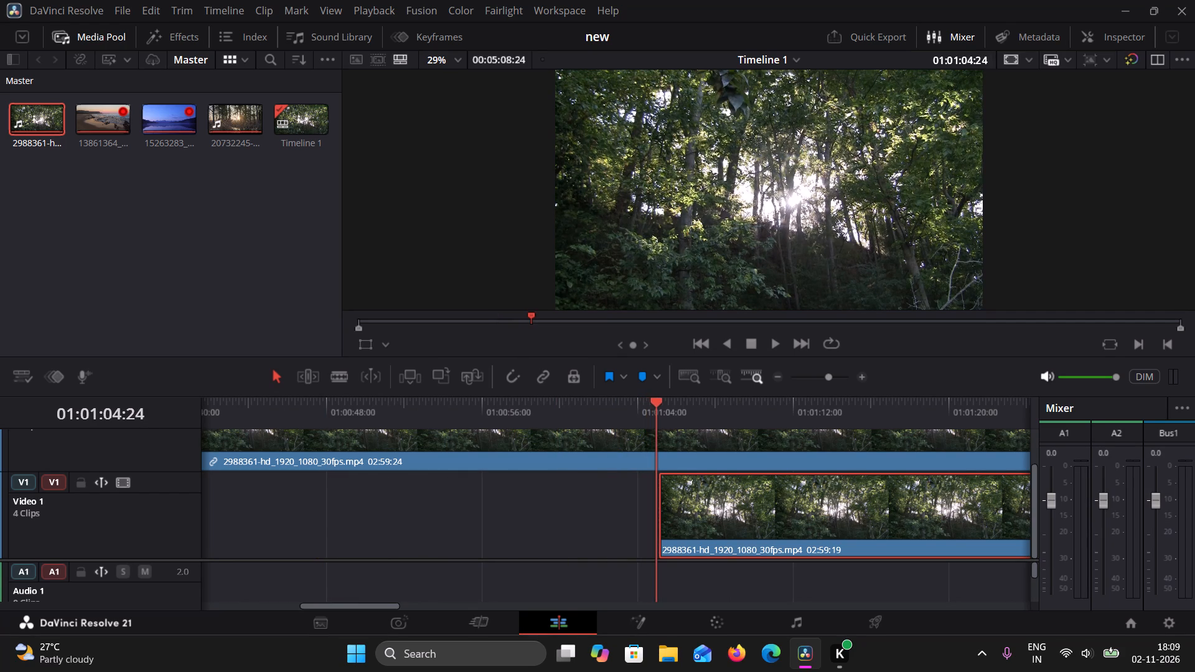
{"action": "left_click_drag", "start_coordinate": [656, 493], "coordinate": [657, 494]}
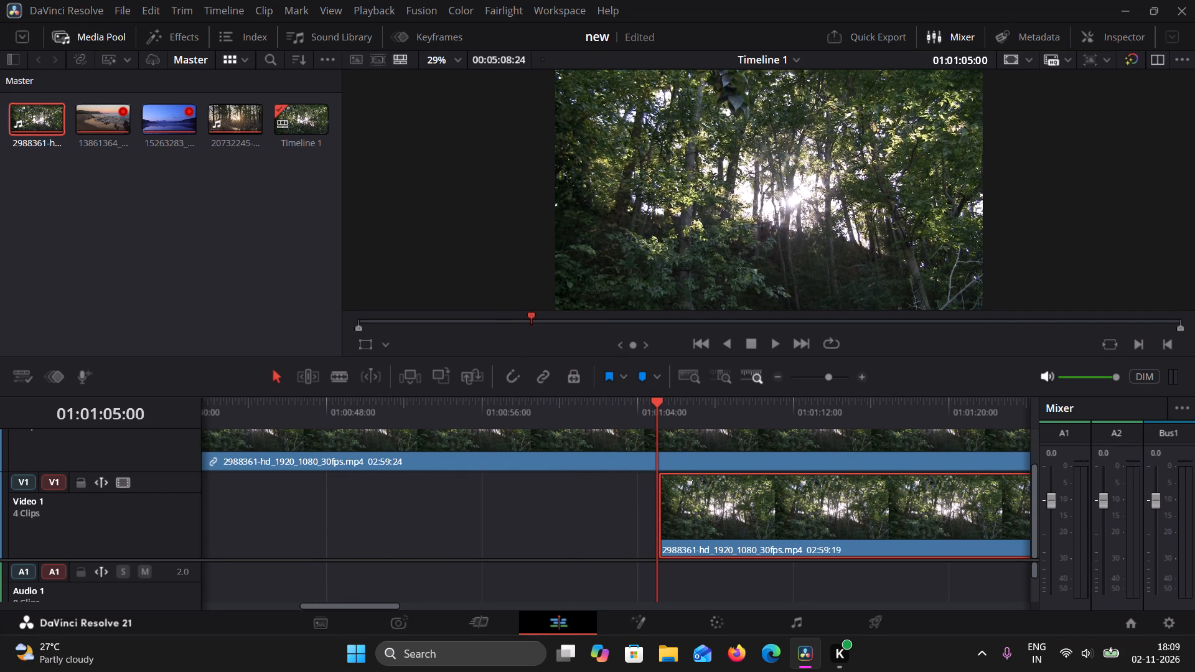
{"action": "left_click", "coordinate": [85, 482]}
{"action": "left_click", "coordinate": [342, 385]}
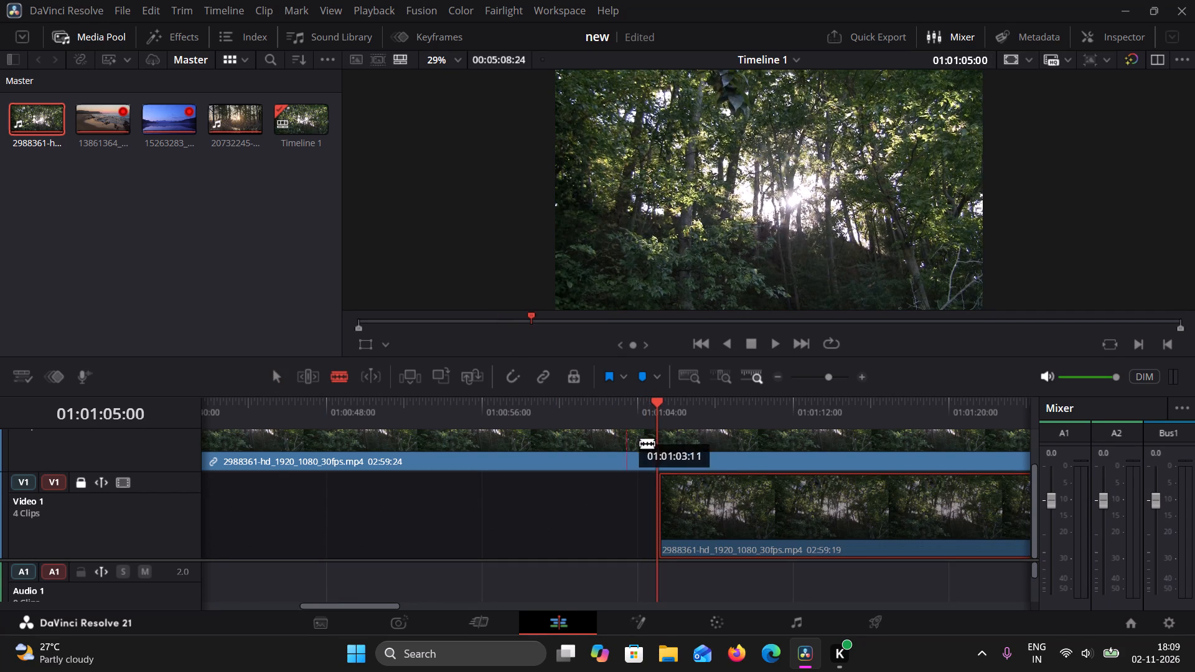
{"action": "left_click", "coordinate": [656, 450]}
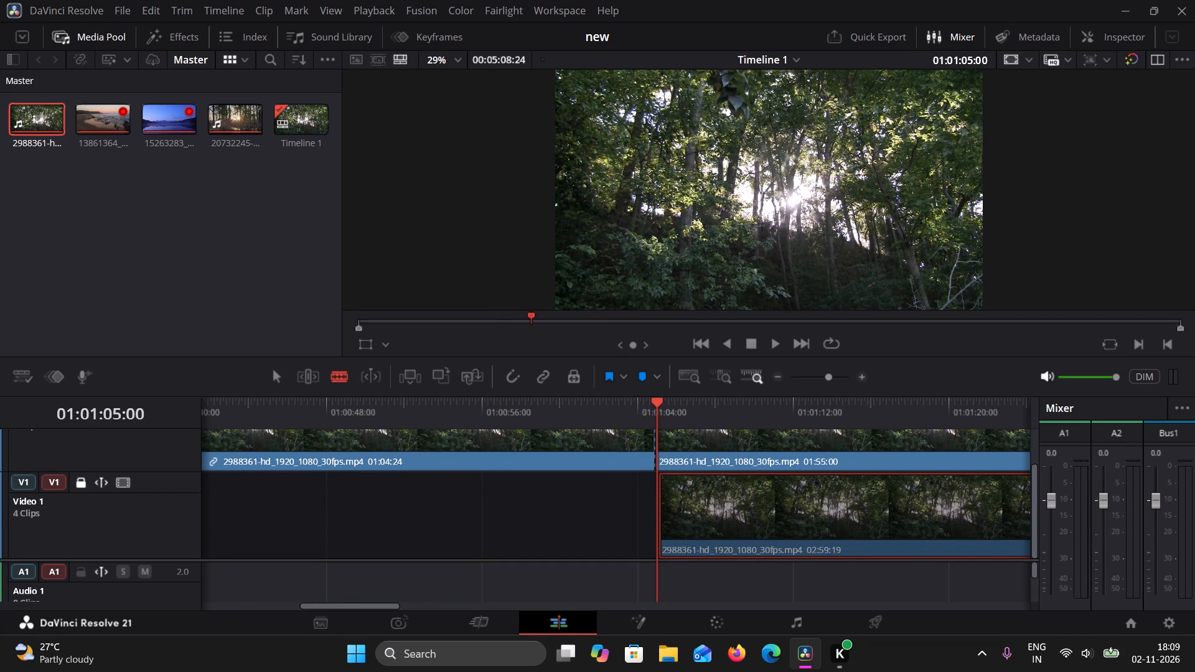
Delete the part of the Video 2 woodland clip after the cut.
{"action": "scroll", "coordinate": [149, 457], "scroll_direction": "up", "scroll_amount": 3}
{"action": "left_click", "coordinate": [278, 383]}
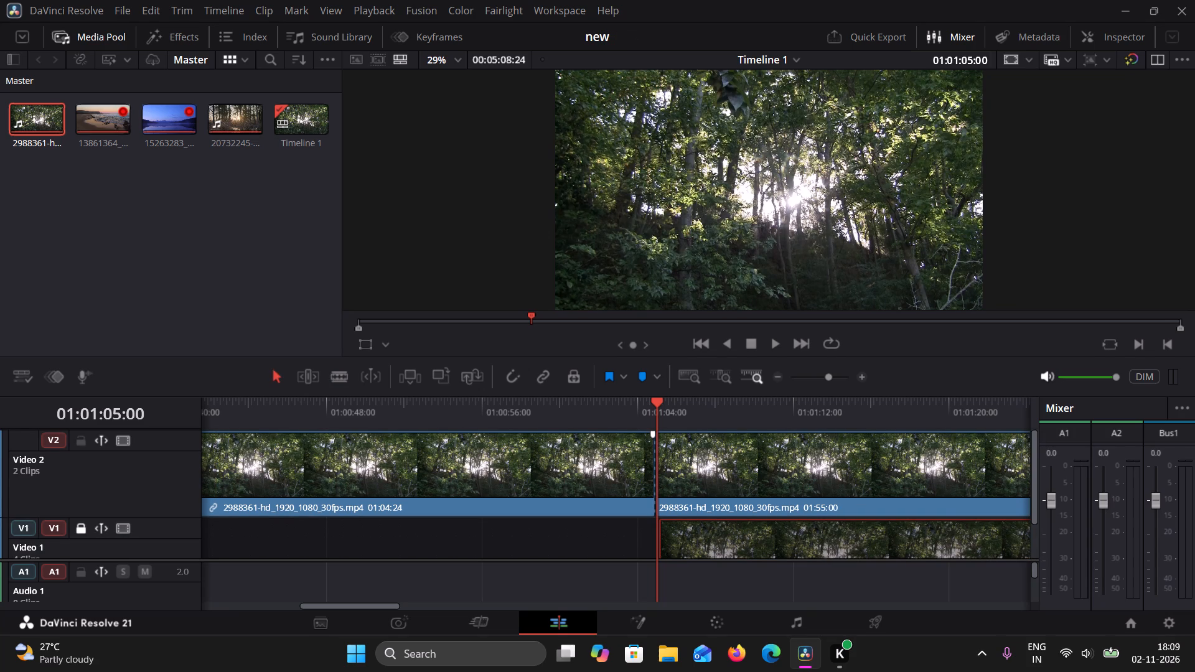
{"action": "left_click", "coordinate": [721, 469]}
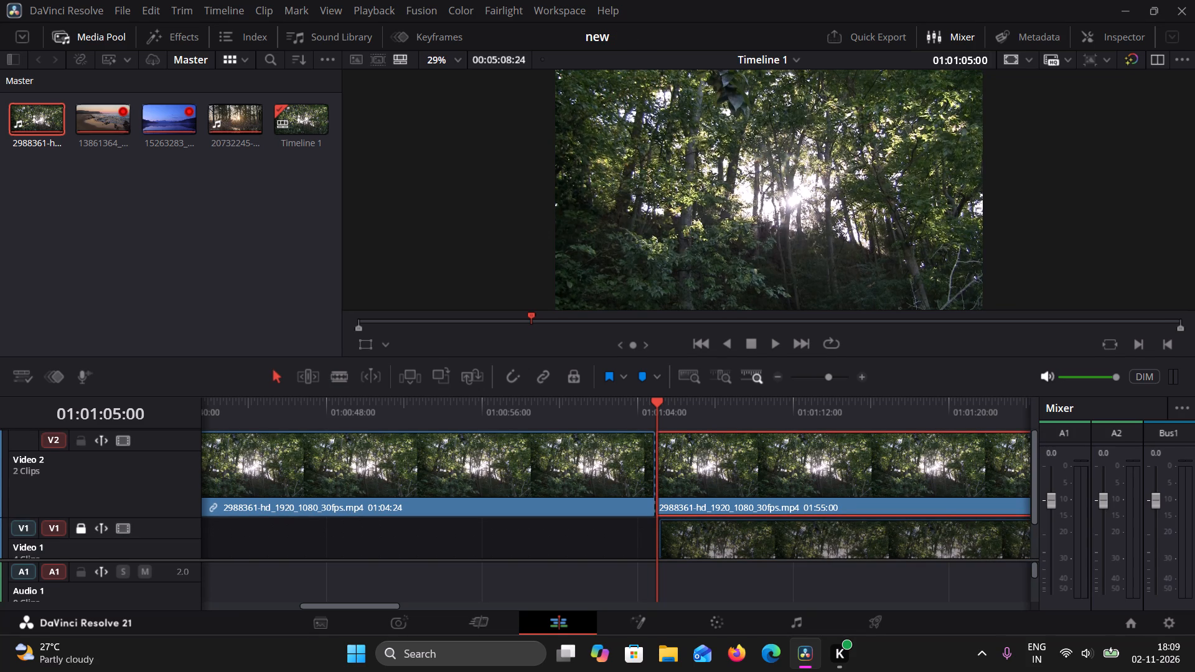
{"action": "right_click", "coordinate": [754, 443]}
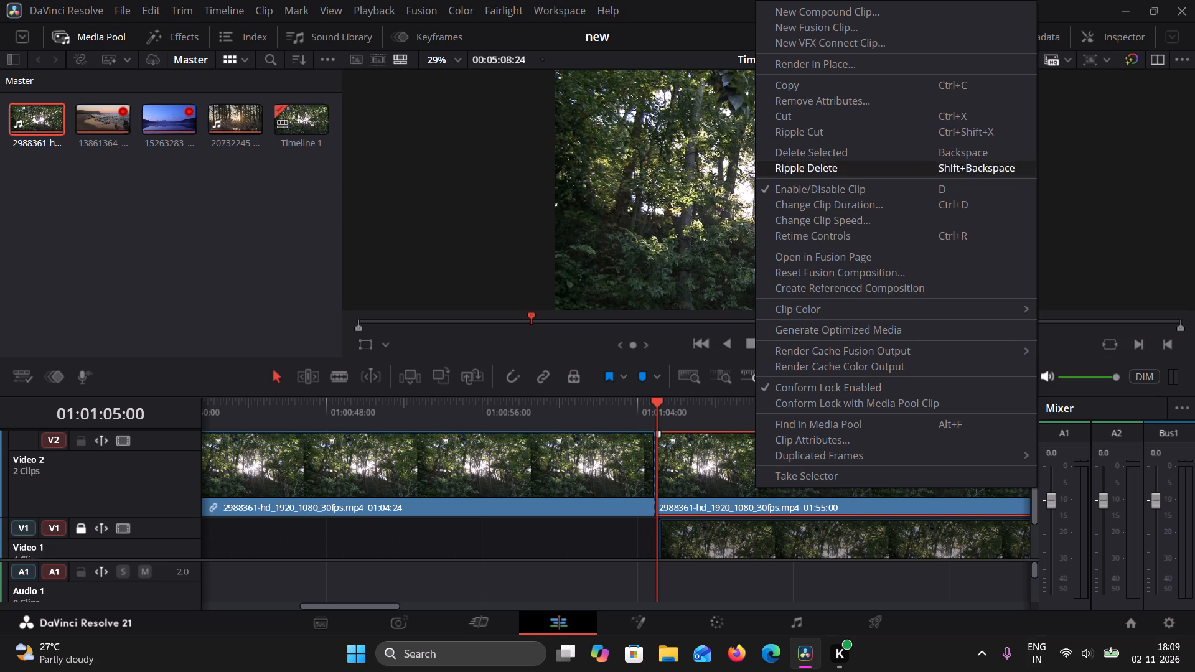
{"action": "left_click", "coordinate": [961, 144]}
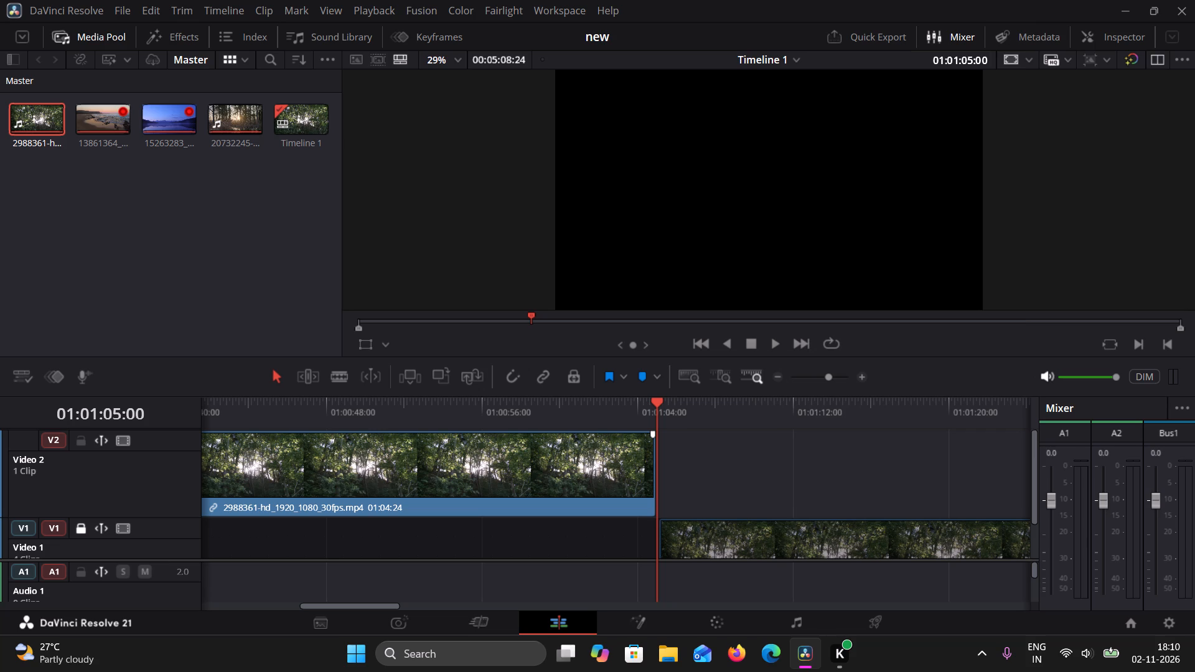
Unlock Video 1 and move the remaining Video 2 woodland clip down into the gap at its start.
{"action": "left_click", "coordinate": [76, 536]}
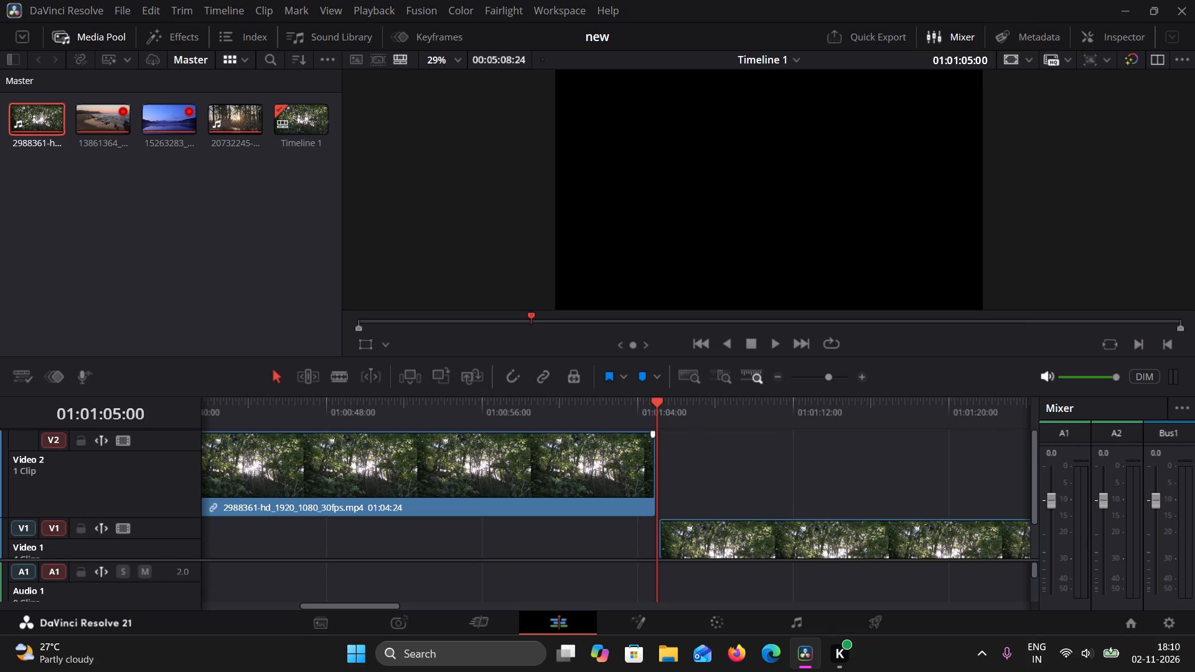
{"action": "left_click_drag", "start_coordinate": [334, 447], "coordinate": [334, 516]}
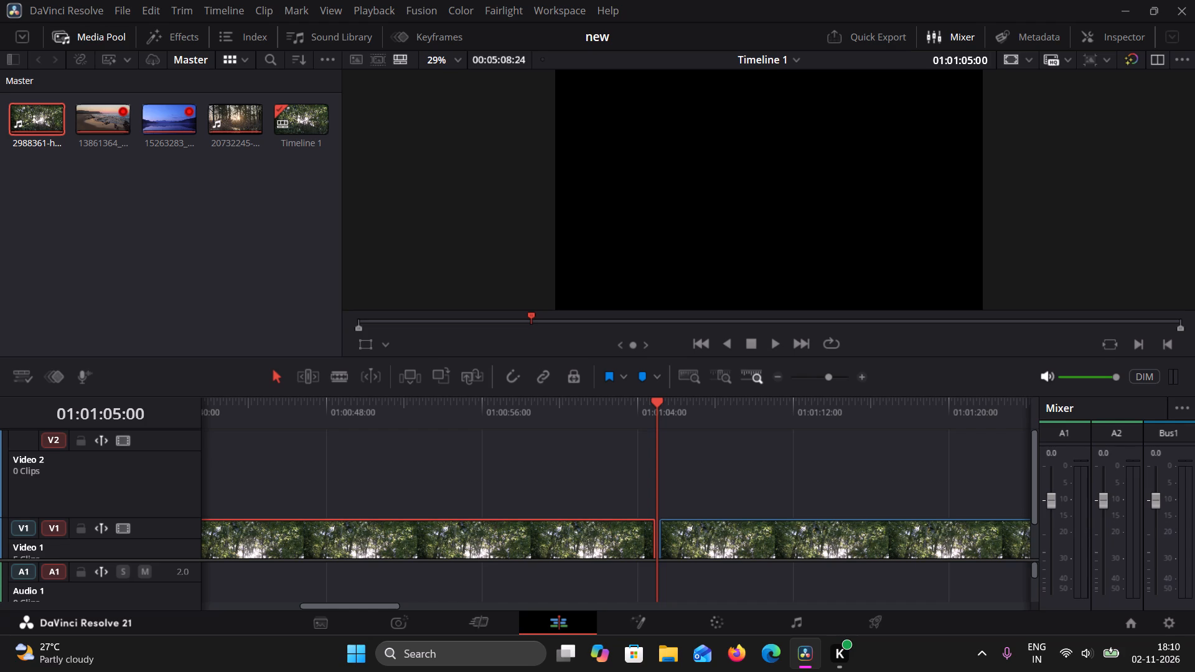
Extend the end of the ungraded Video 1 clip to 01:05:03 so it meets the following graded clip.
{"action": "left_click_drag", "start_coordinate": [657, 400], "coordinate": [621, 414]}
{"action": "left_click", "coordinate": [684, 521]}
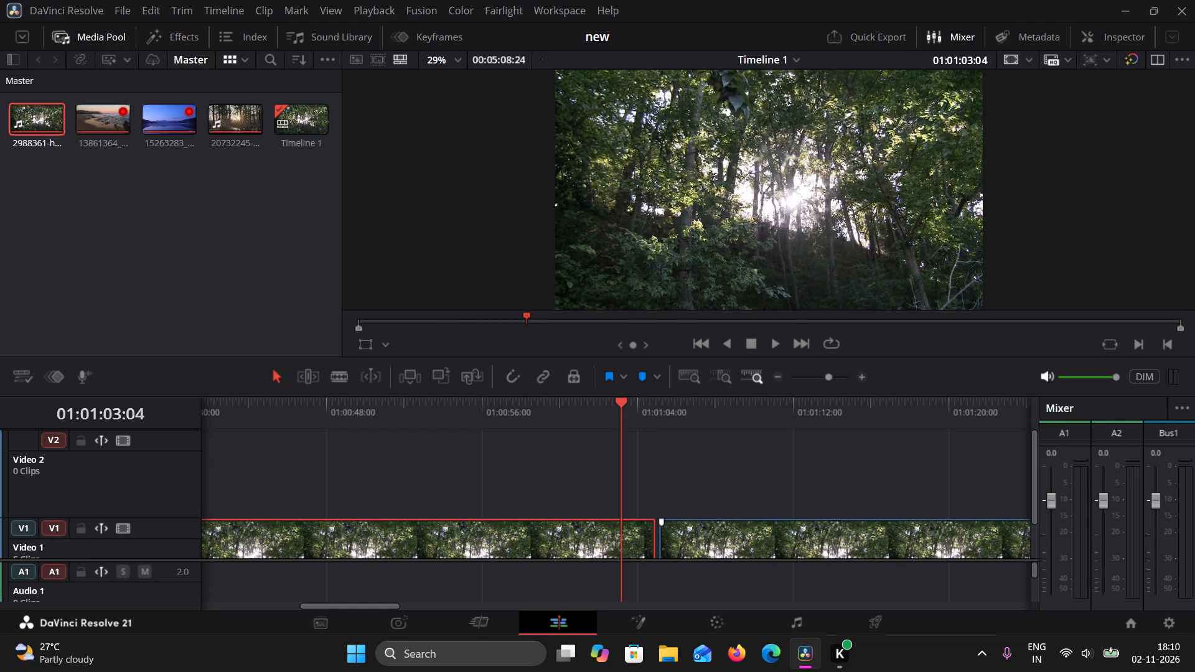
{"action": "left_click", "coordinate": [632, 530]}
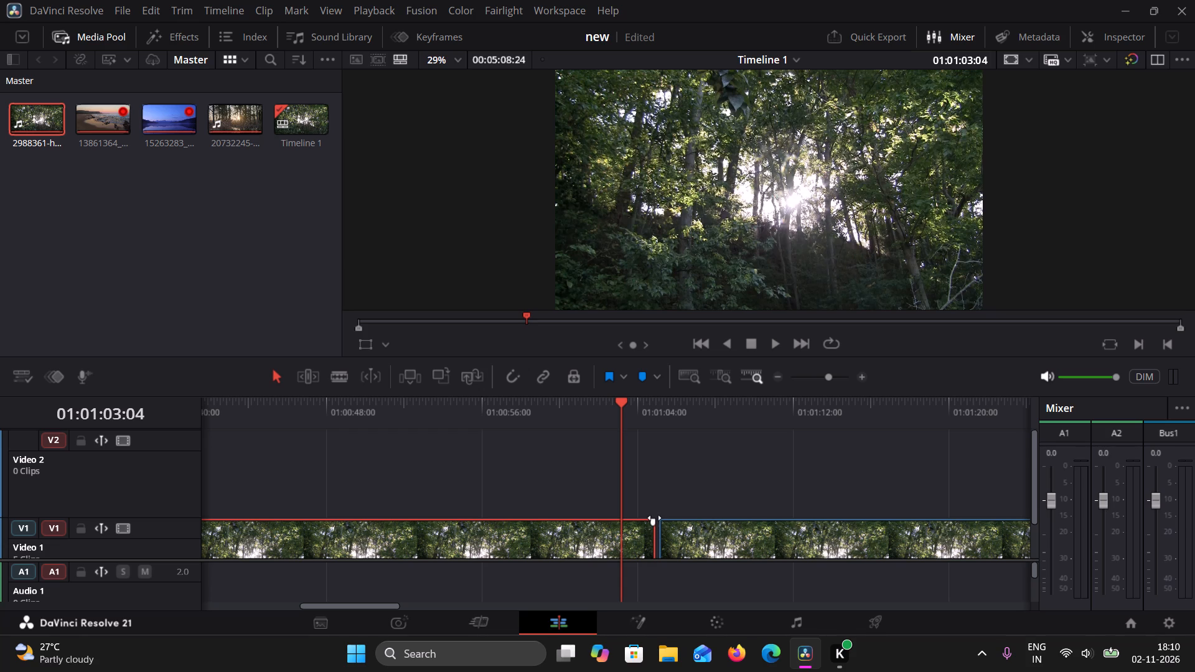
{"action": "left_click", "coordinate": [654, 530]}
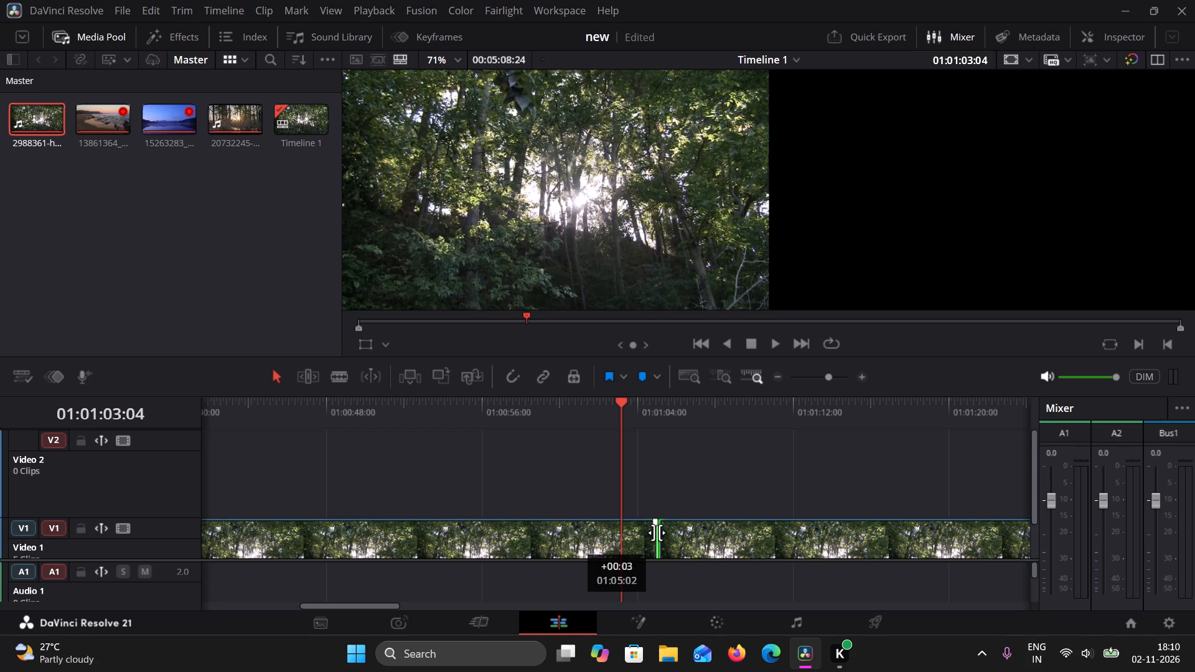
{"action": "left_click", "coordinate": [723, 462]}
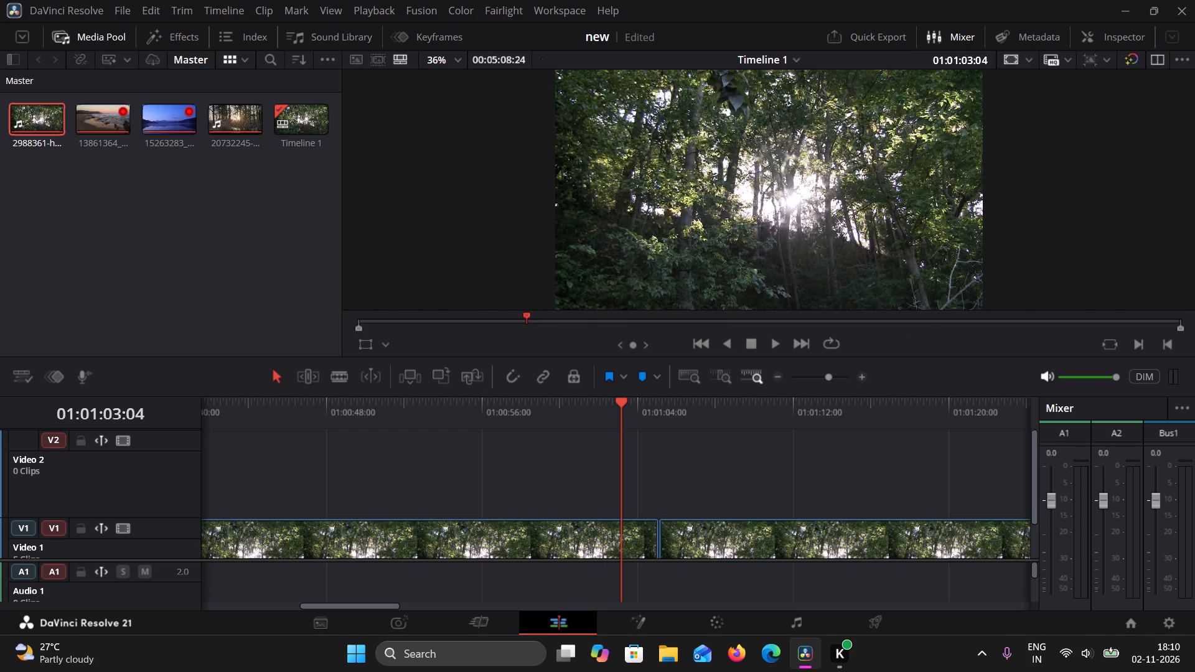
Return the playhead to 01:00:00:00 and bring the Video 1 track into view.
{"action": "left_click_drag", "start_coordinate": [624, 406], "coordinate": [63, 436]}
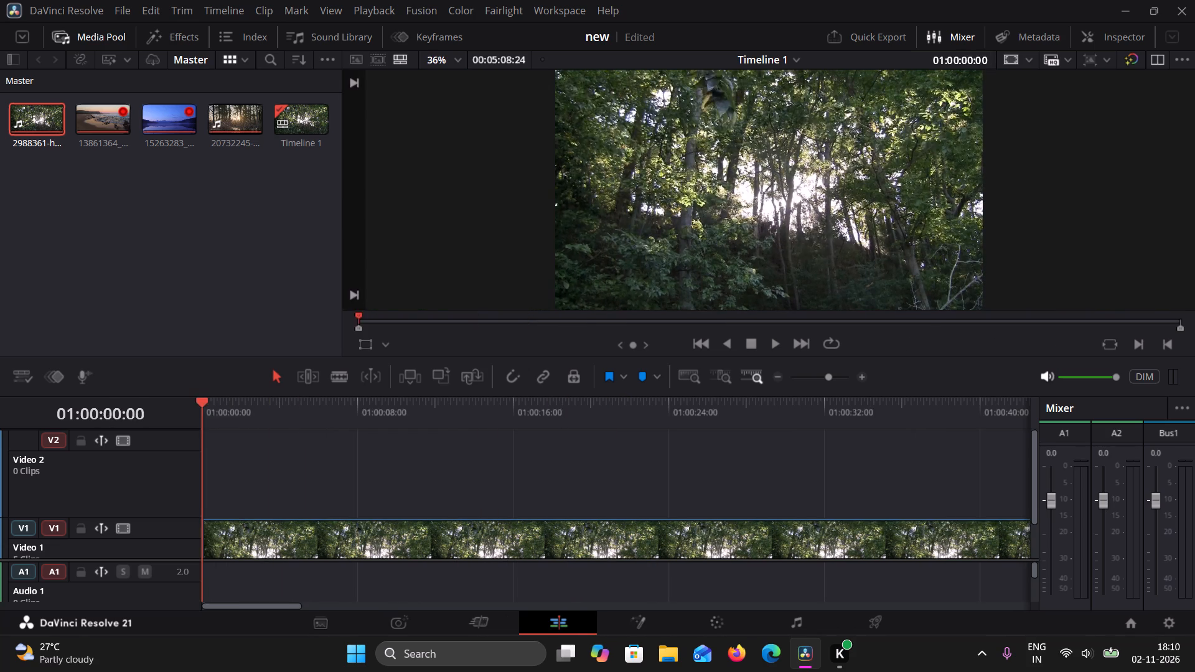
{"action": "left_click_drag", "start_coordinate": [63, 436], "coordinate": [42, 439]}
{"action": "scroll", "coordinate": [779, 455], "scroll_direction": "down", "scroll_amount": 2}
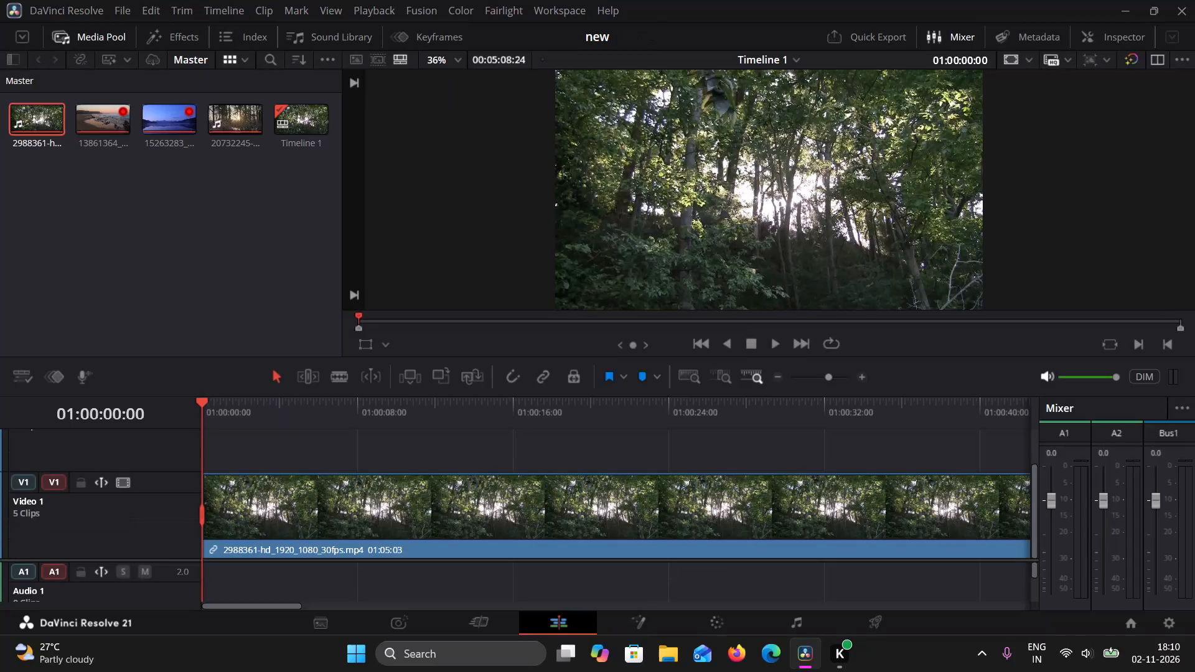
Cut the ungraded woodland clip on Video 1 at 01:00:16:03 and delete the section after the cut, closing the gap.
{"action": "left_click_drag", "start_coordinate": [203, 401], "coordinate": [521, 443]}
{"action": "left_click", "coordinate": [329, 381]}
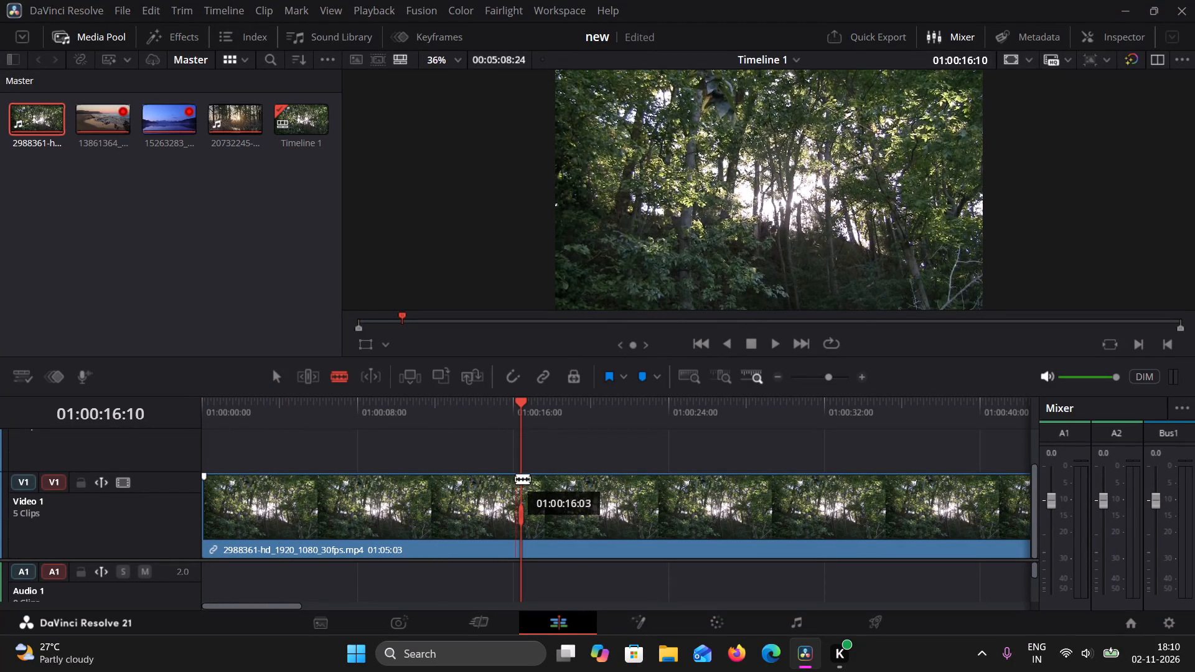
{"action": "left_click", "coordinate": [515, 478]}
{"action": "left_click", "coordinate": [273, 372]}
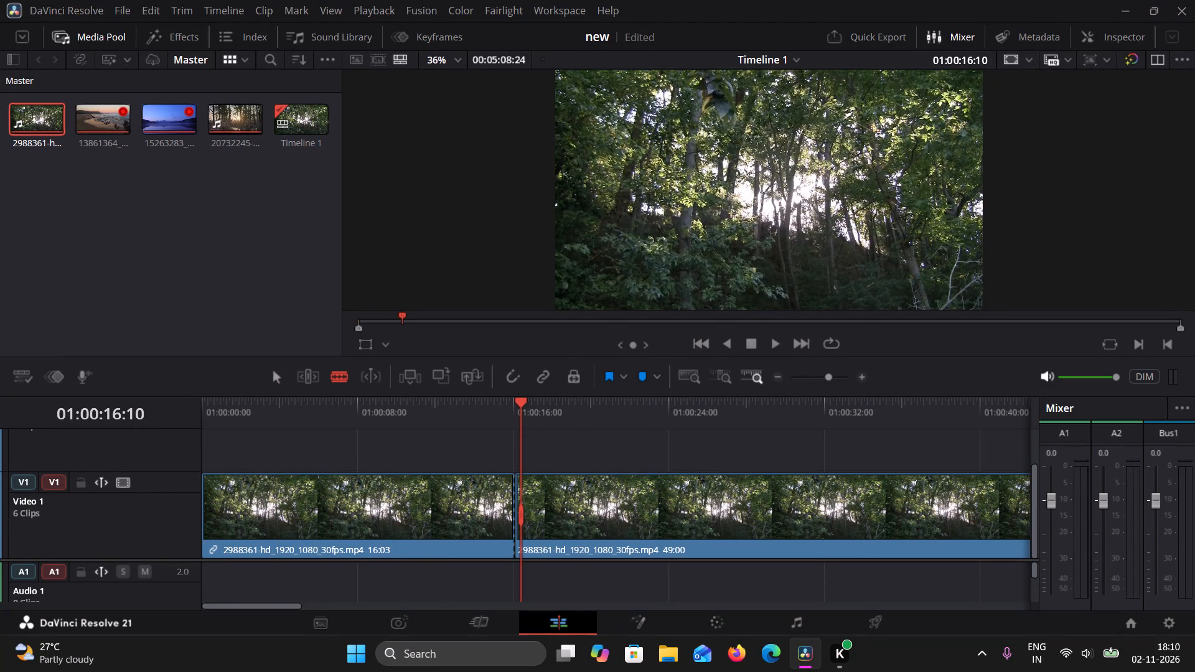
{"action": "left_click", "coordinate": [666, 507]}
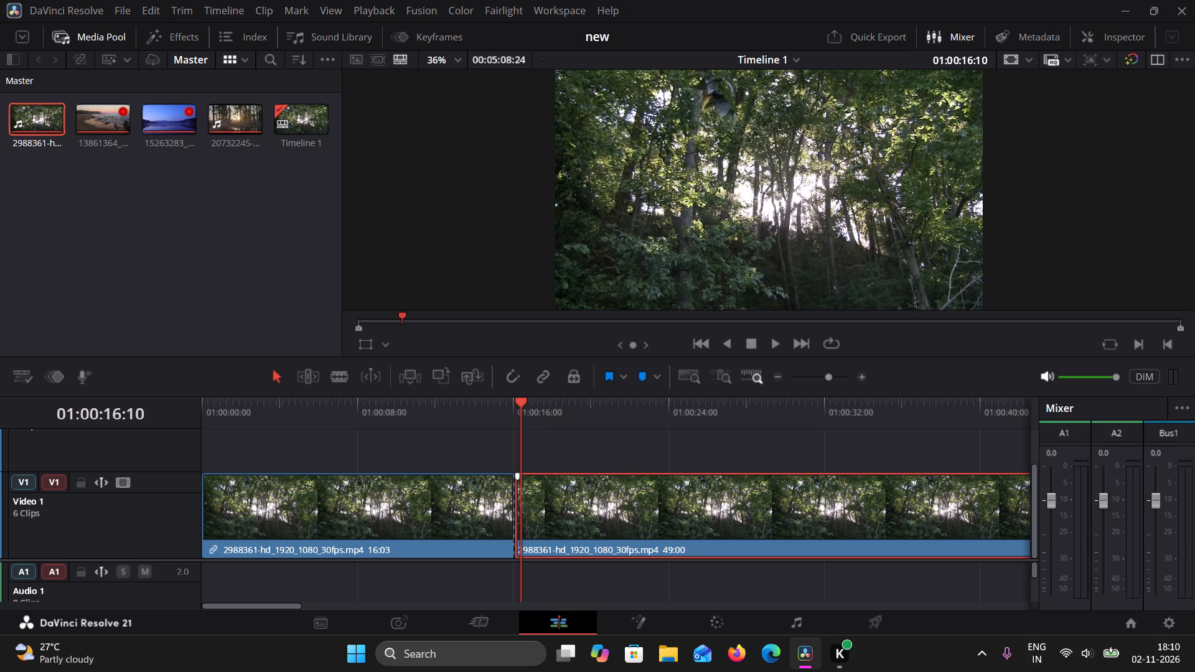
{"action": "key", "text": "Delete"}
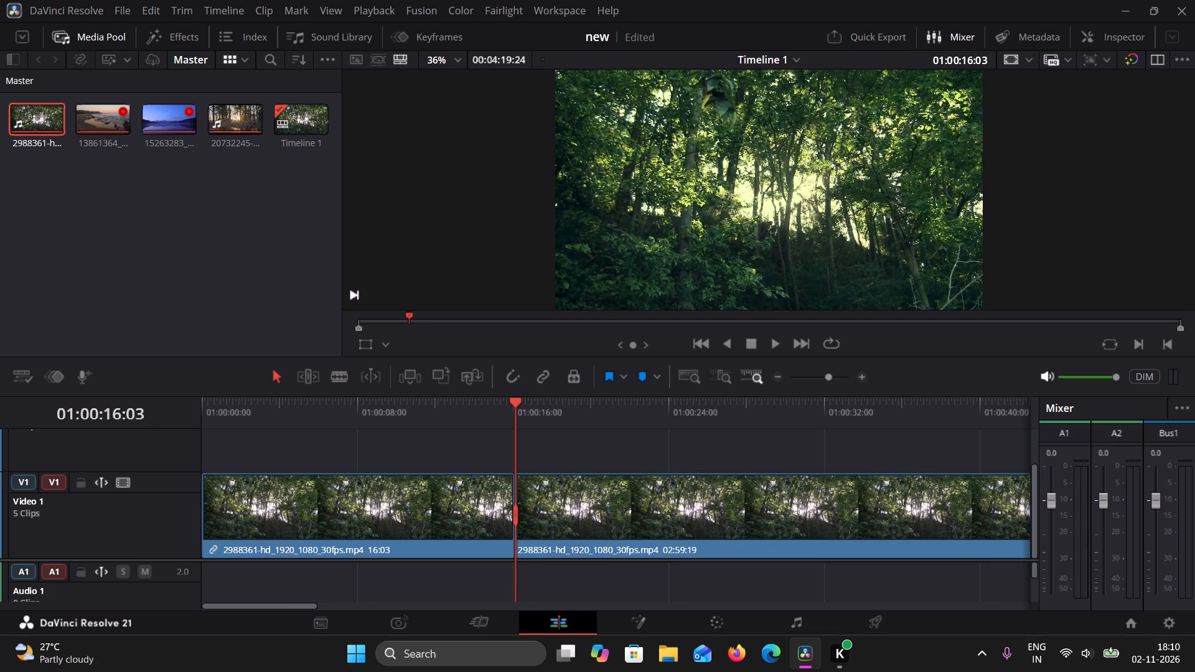
Place the playhead at 01:00:19:20 on the graded woodland clip and set its contrast to 1.020 on the Color page.
{"action": "left_click_drag", "start_coordinate": [517, 401], "coordinate": [493, 405]}
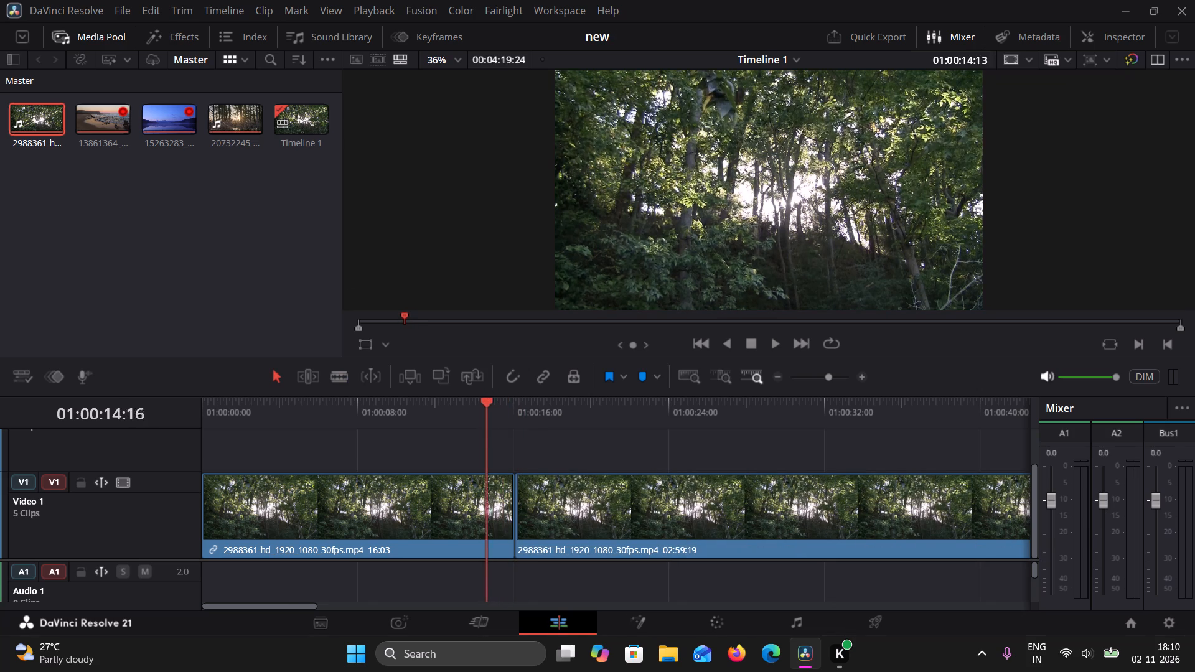
{"action": "left_click_drag", "start_coordinate": [493, 405], "coordinate": [538, 435]}
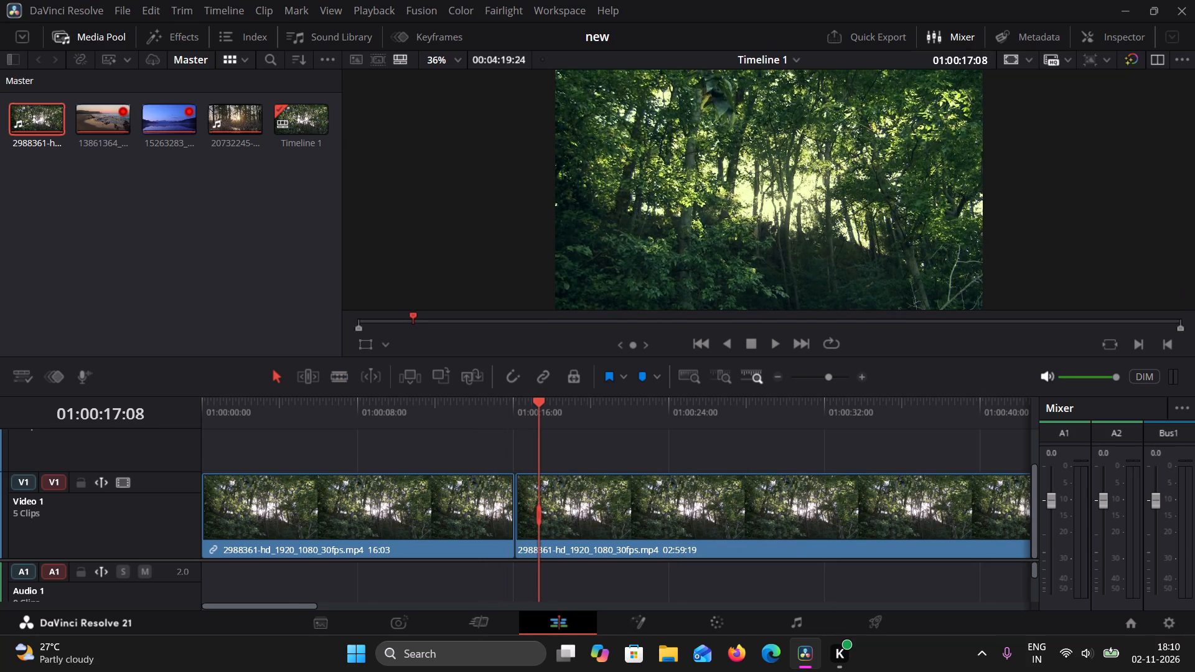
{"action": "left_click_drag", "start_coordinate": [538, 435], "coordinate": [539, 416]}
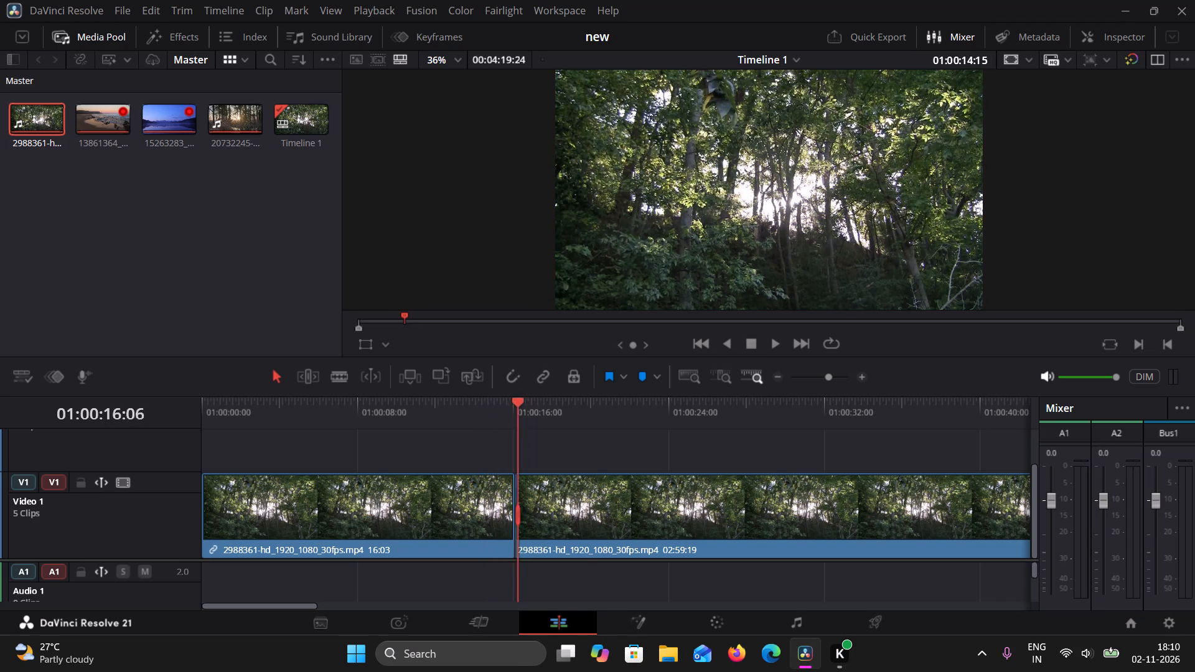
{"action": "left_click_drag", "start_coordinate": [539, 416], "coordinate": [587, 427]}
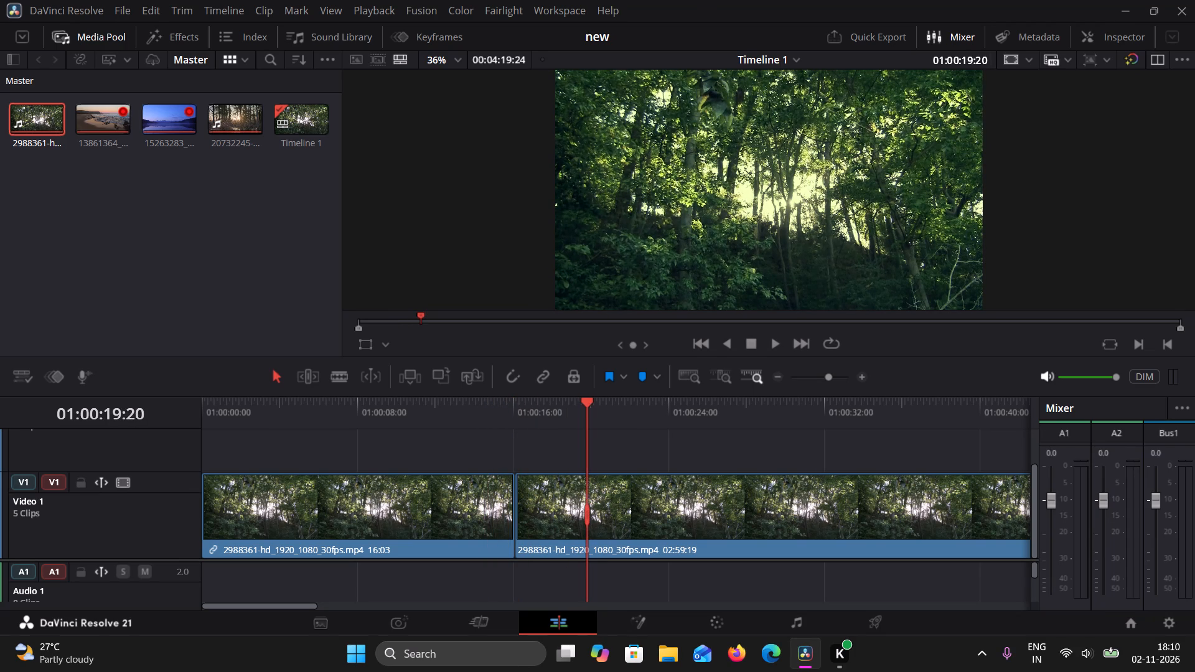
{"action": "left_click", "coordinate": [709, 619]}
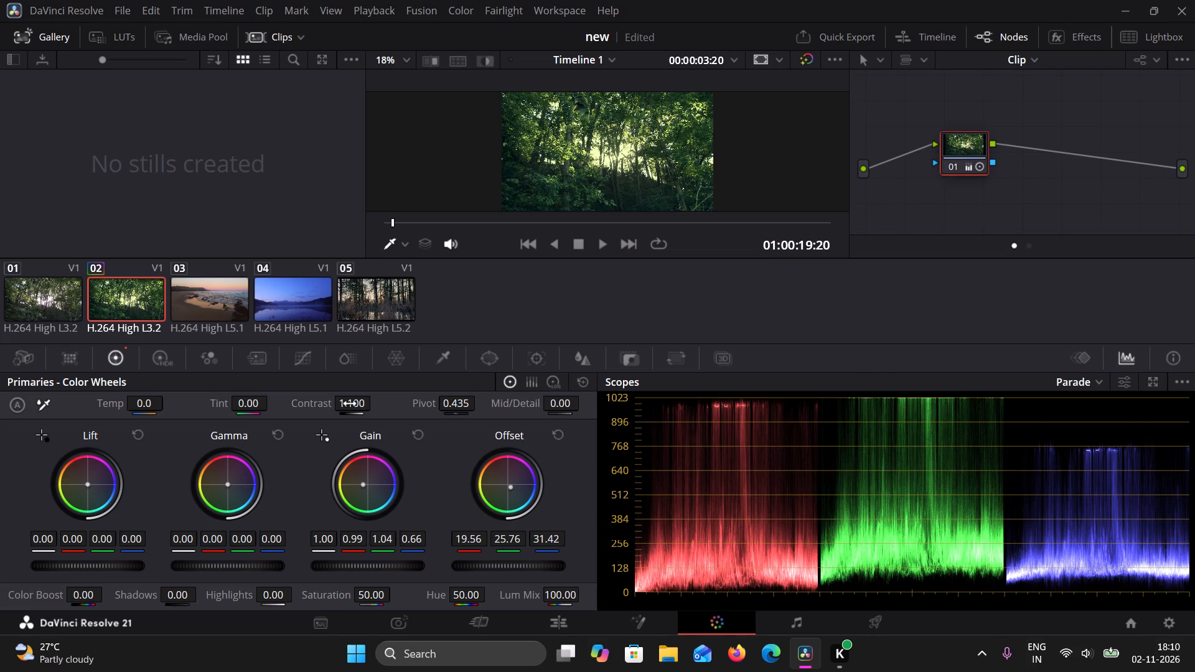
{"action": "left_click_drag", "start_coordinate": [350, 404], "coordinate": [290, 396]}
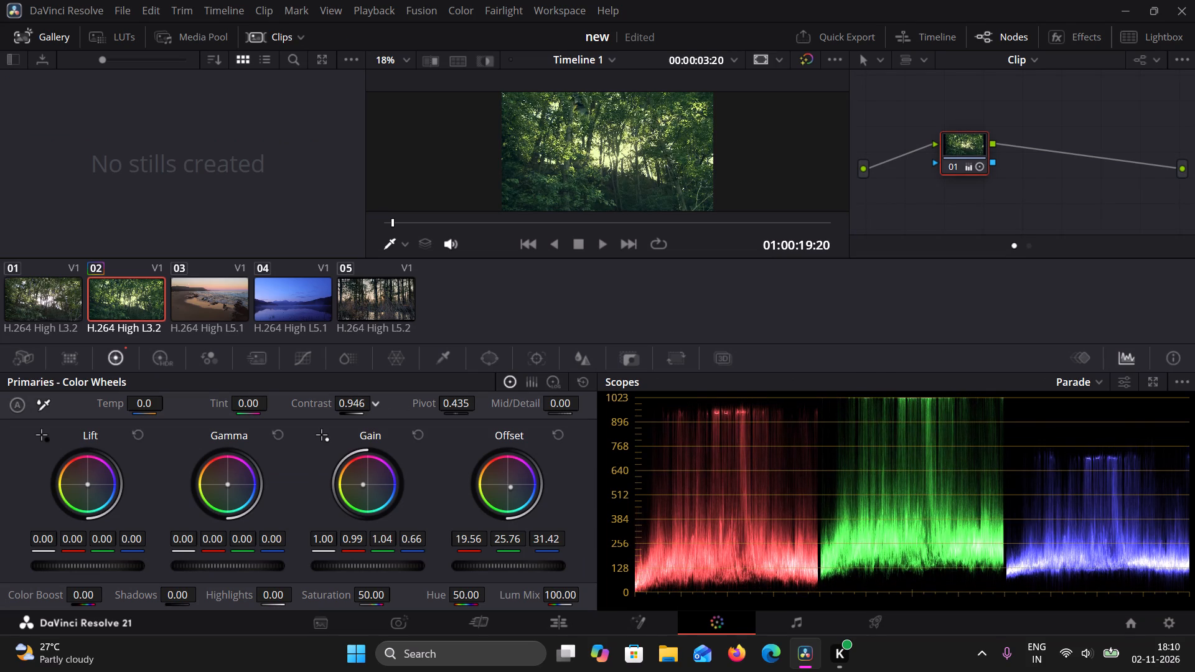
{"action": "left_click_drag", "start_coordinate": [290, 396], "coordinate": [319, 418]}
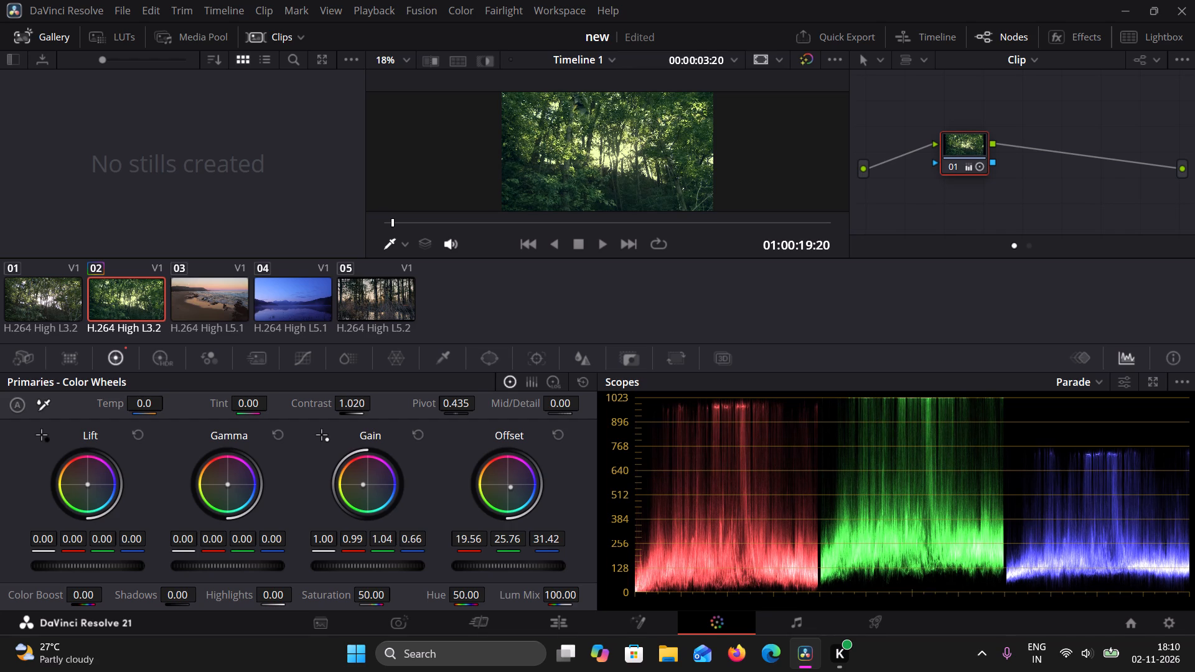
Shift the graded woodland clip's gamma to red -0.02 and blue 0.02, and set its temperature to 280.
{"action": "left_click_drag", "start_coordinate": [227, 487], "coordinate": [220, 496]}
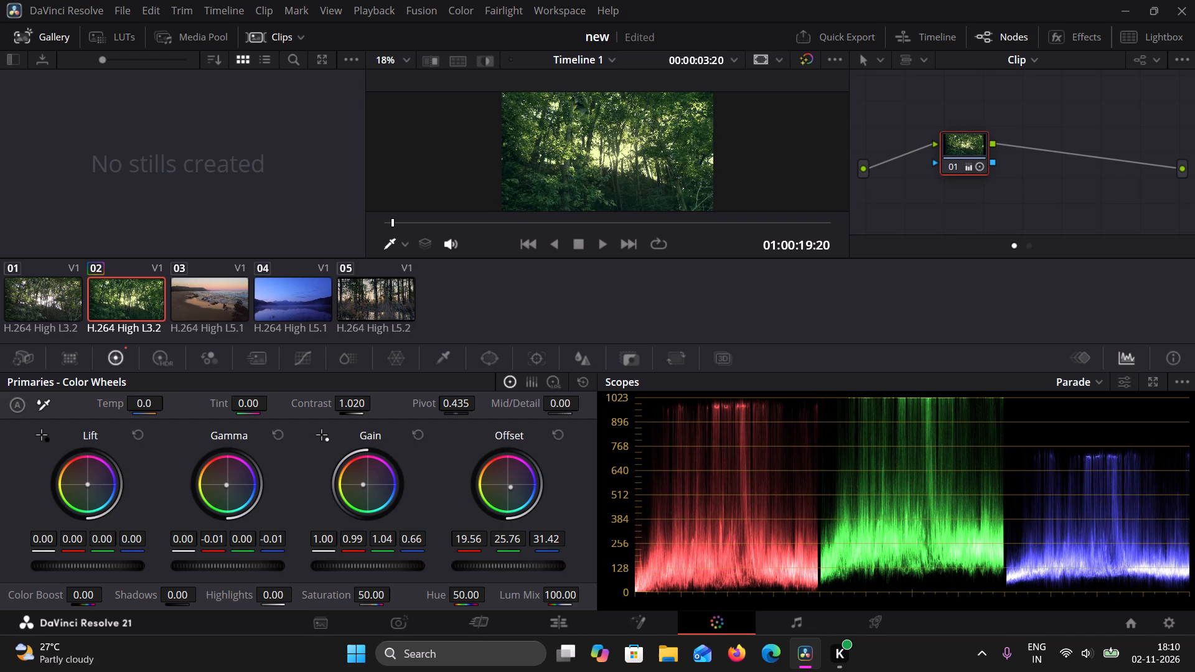
{"action": "left_click_drag", "start_coordinate": [220, 496], "coordinate": [246, 508]}
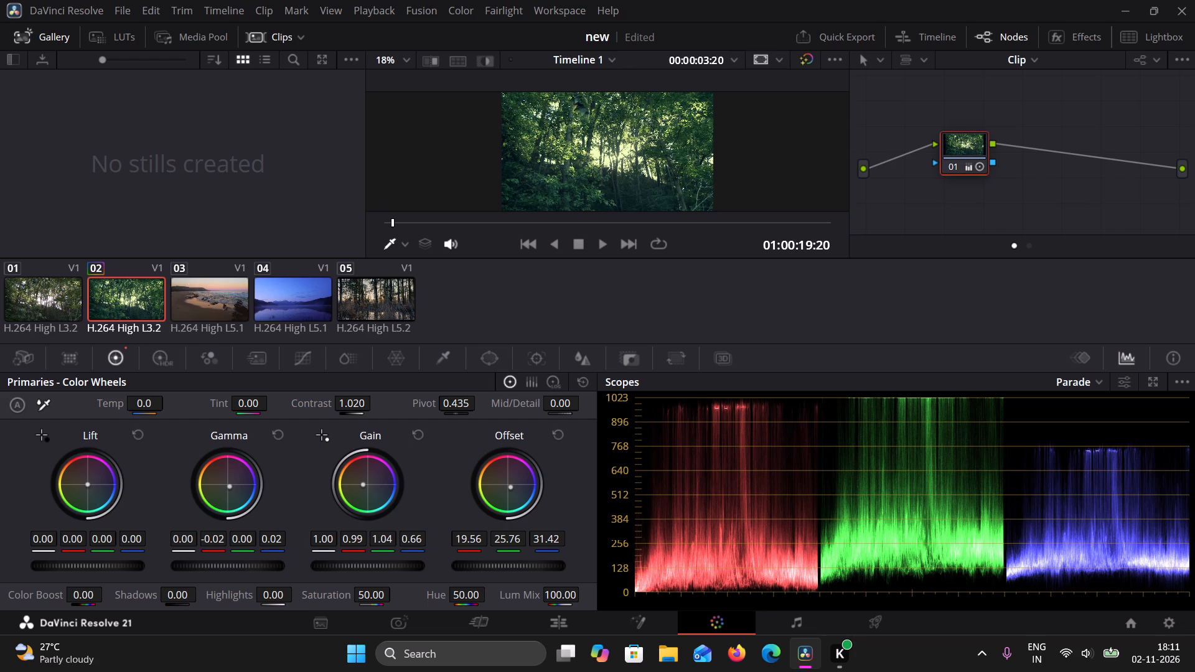
{"action": "left_click_drag", "start_coordinate": [151, 408], "coordinate": [106, 416]}
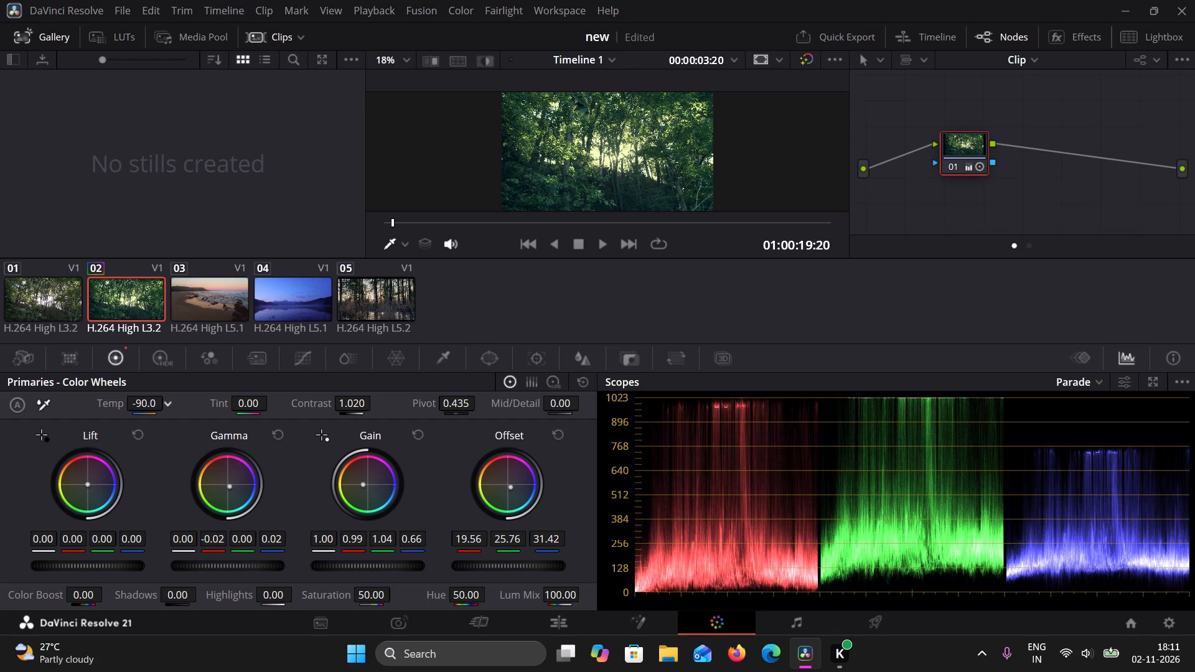
{"action": "left_click_drag", "start_coordinate": [106, 416], "coordinate": [172, 422]}
Return to the Edit page and scrub across the cut to compare the ungraded and graded woodland clips.
{"action": "left_click", "coordinate": [306, 625]}
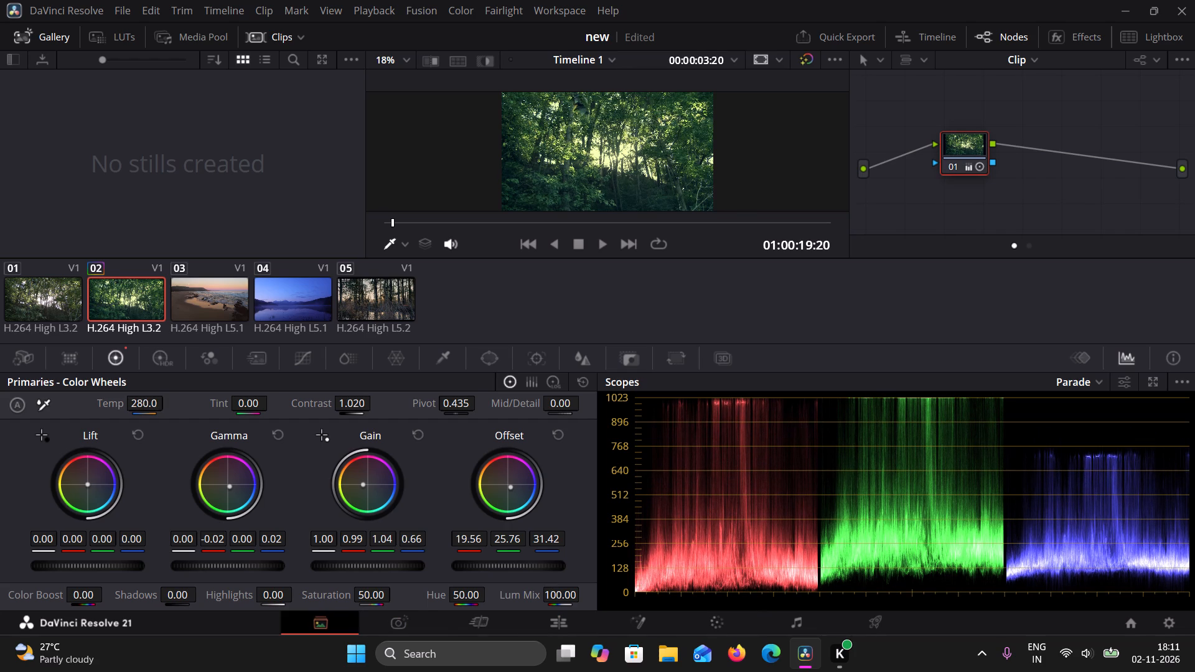
{"action": "left_click", "coordinate": [563, 630]}
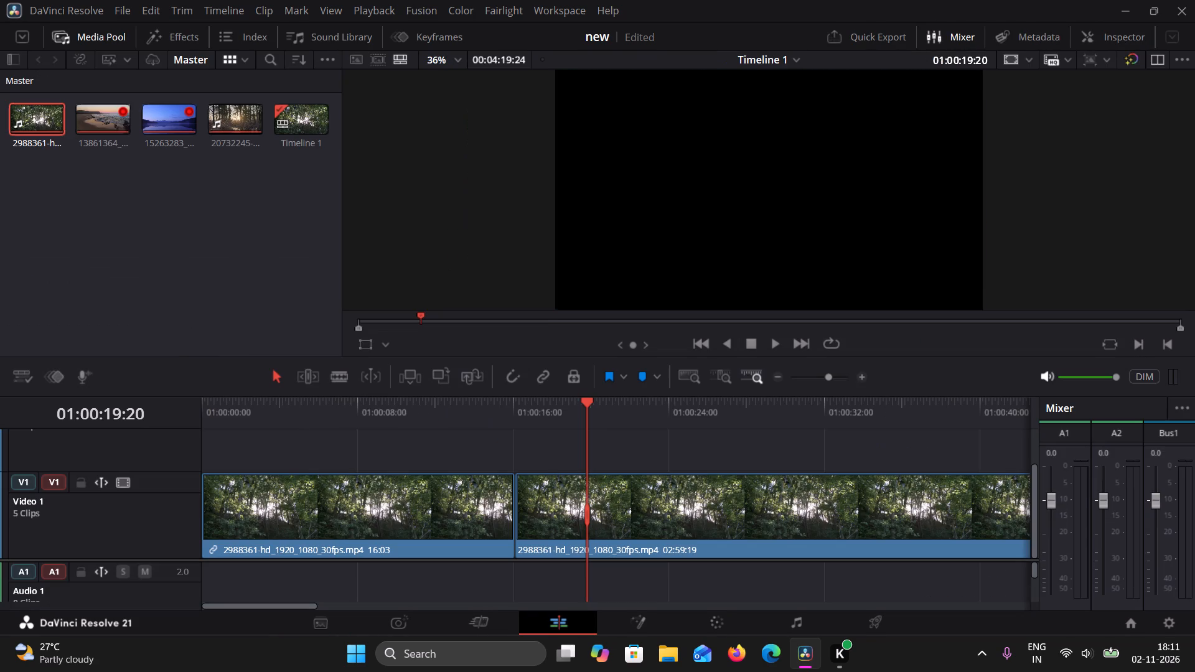
{"action": "left_click_drag", "start_coordinate": [588, 401], "coordinate": [489, 419]}
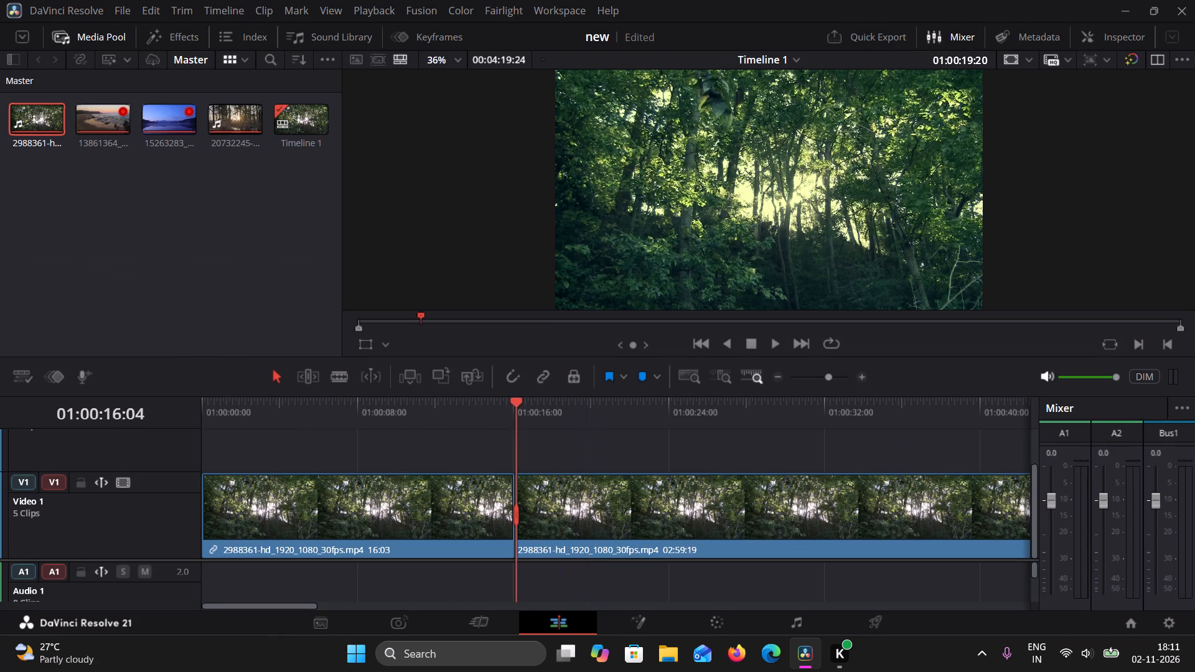
{"action": "left_click_drag", "start_coordinate": [489, 419], "coordinate": [542, 463]}
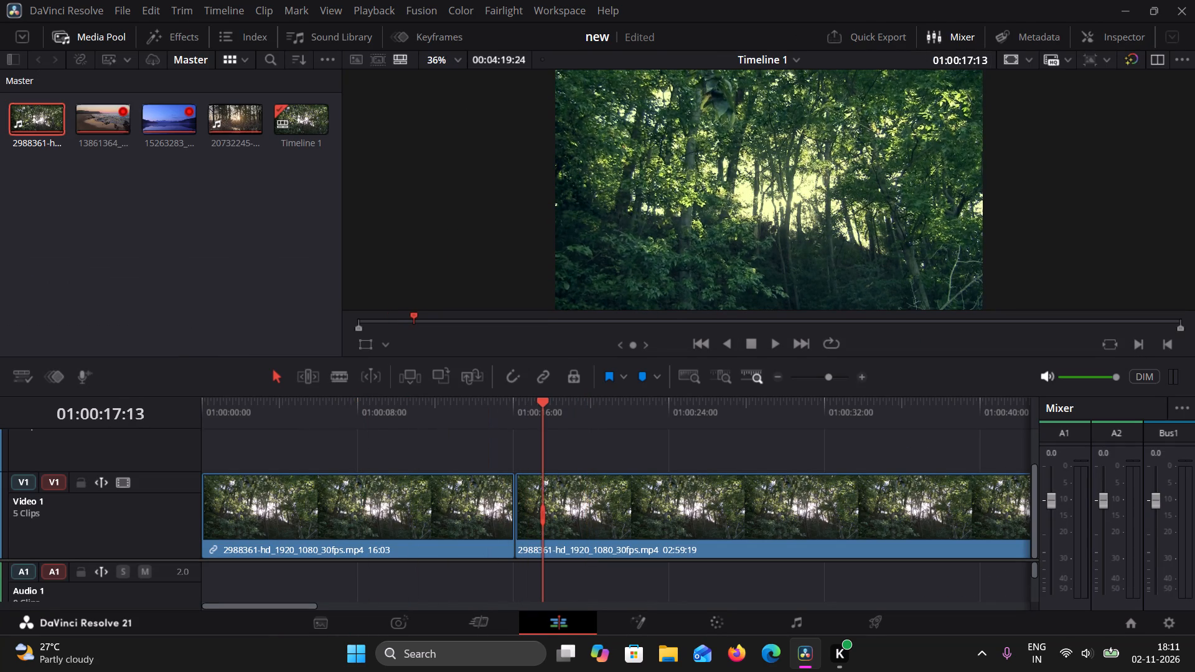
{"action": "left_click_drag", "start_coordinate": [542, 463], "coordinate": [390, 474]}
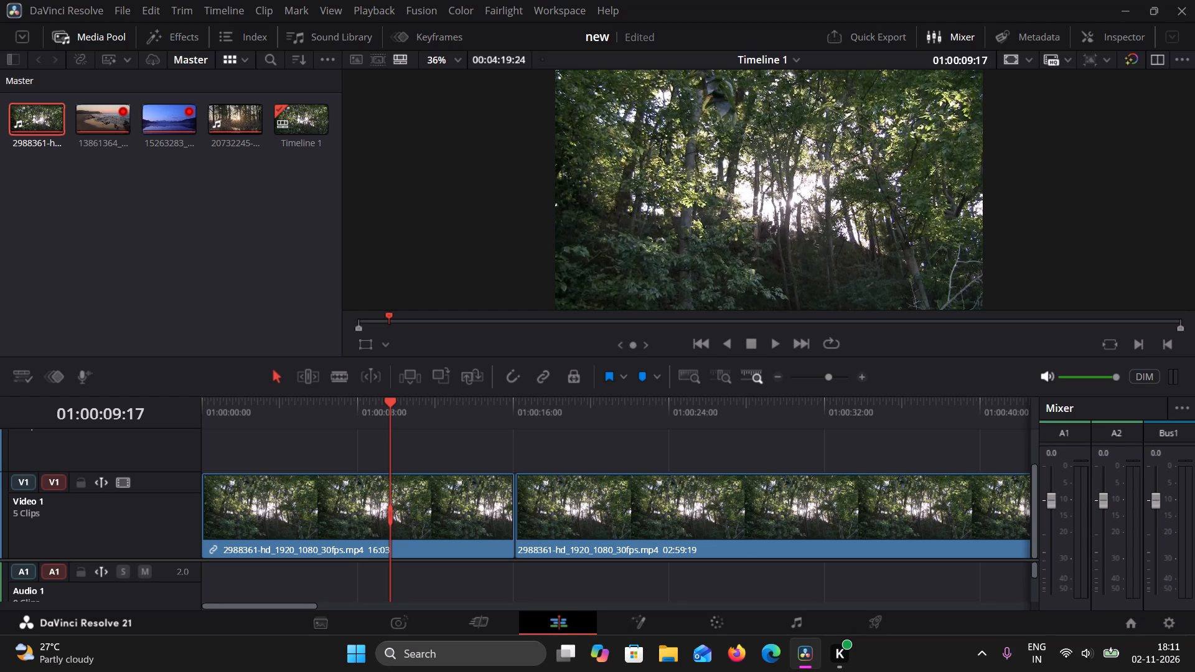
{"action": "left_click", "coordinate": [125, 12]}
{"action": "left_click", "coordinate": [85, 24]}
Add a Text+ title to Video 2 at the start of the timeline, above the ungraded woodland clip.
{"action": "left_click", "coordinate": [164, 35]}
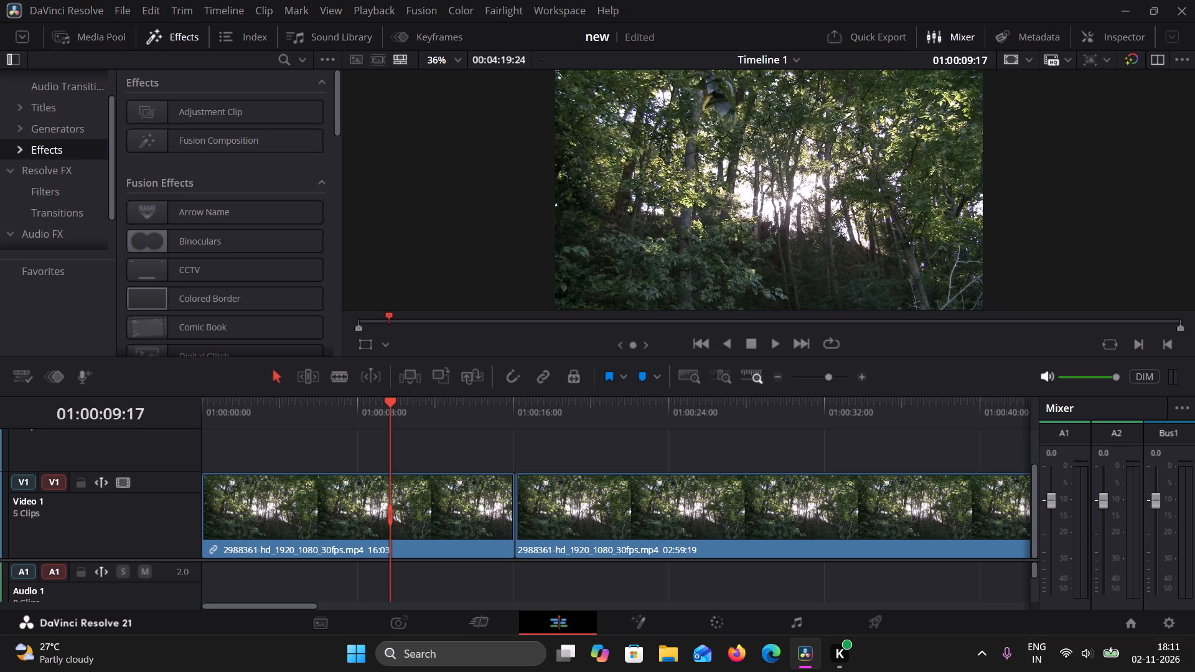
{"action": "left_click", "coordinate": [55, 111]}
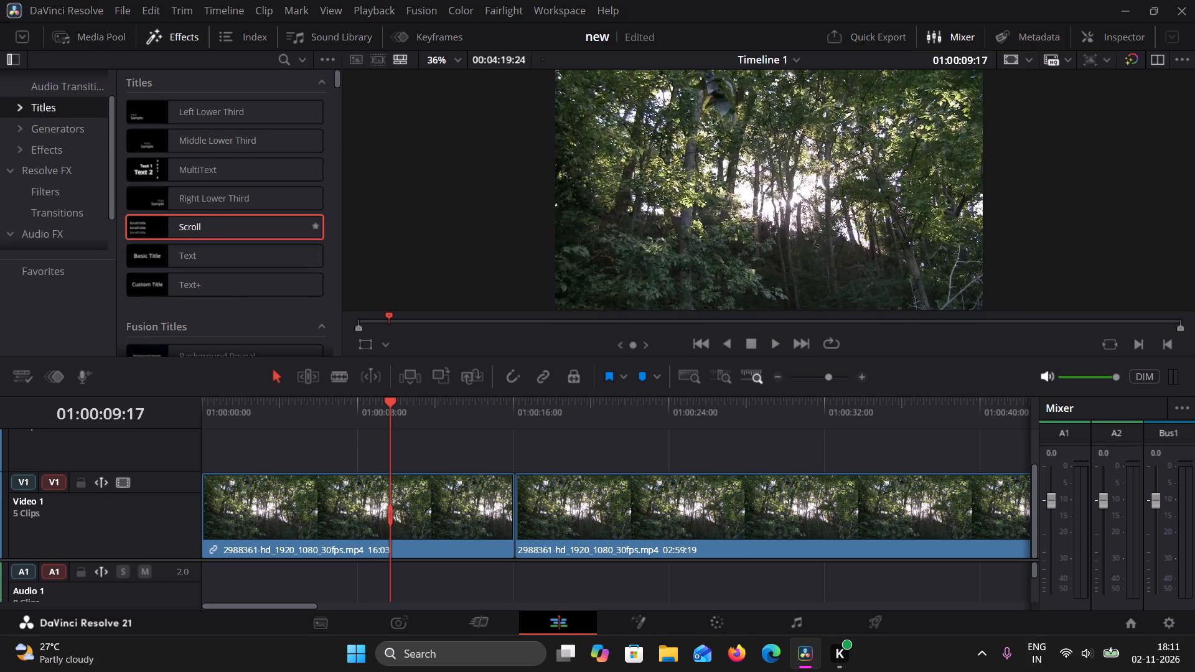
{"action": "left_click", "coordinate": [253, 287]}
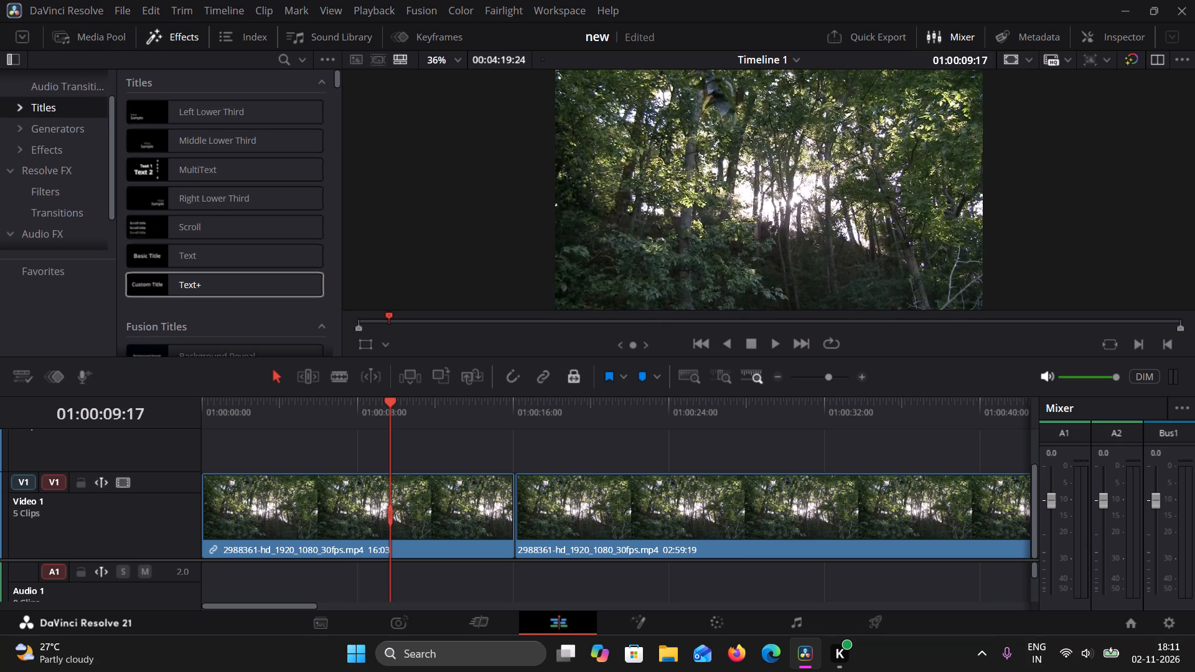
{"action": "left_click_drag", "start_coordinate": [183, 286], "coordinate": [239, 441]}
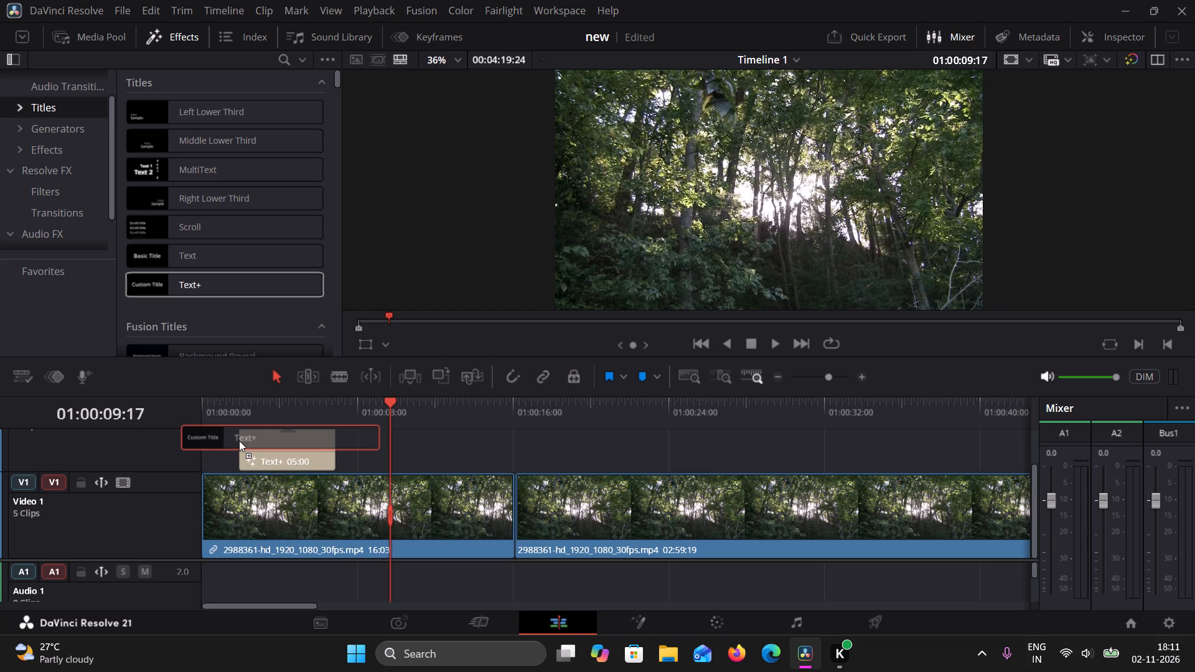
{"action": "left_click_drag", "start_coordinate": [239, 441], "coordinate": [212, 567]}
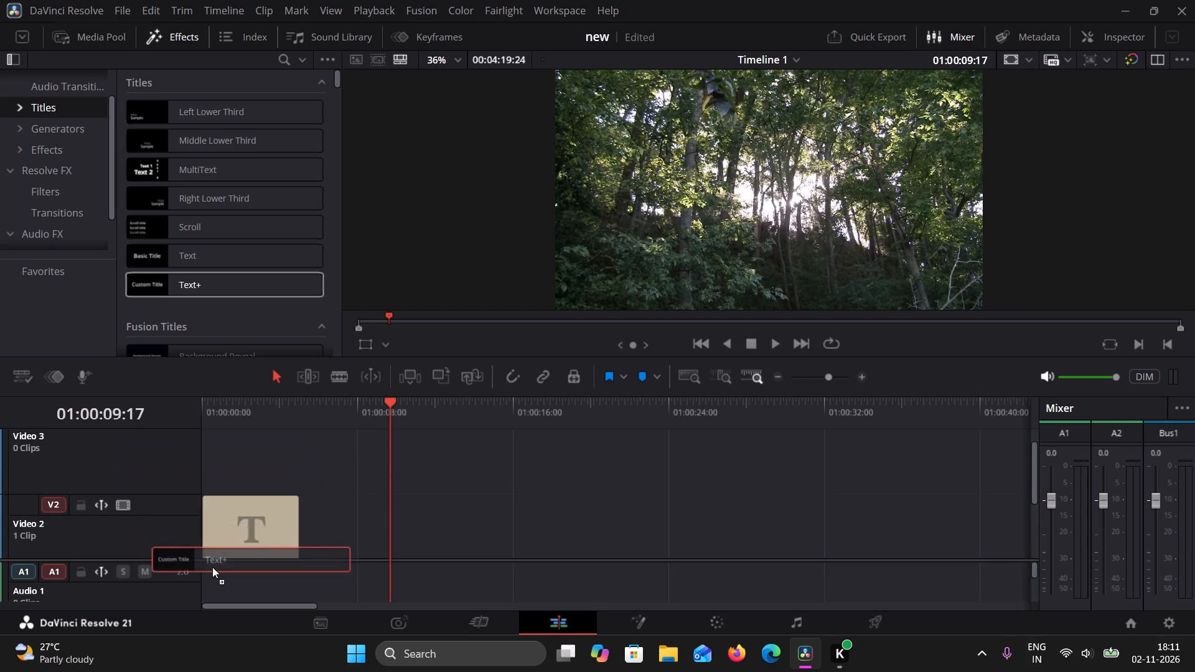
{"action": "left_click_drag", "start_coordinate": [212, 567], "coordinate": [213, 472]}
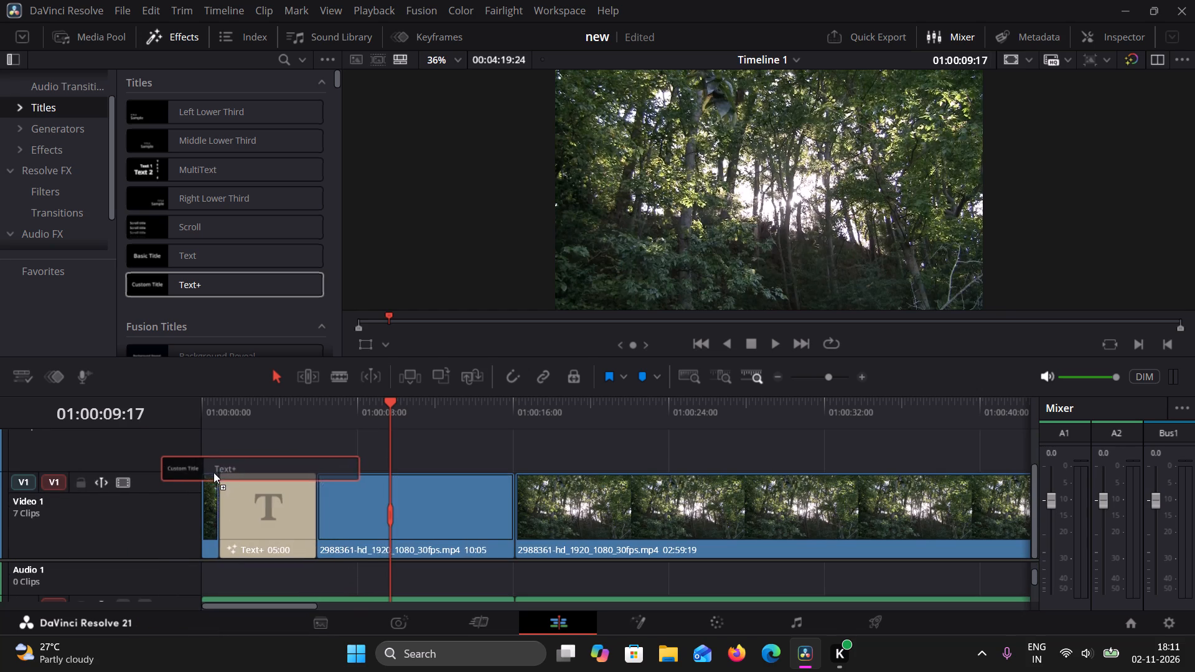
{"action": "left_click_drag", "start_coordinate": [213, 472], "coordinate": [198, 454]}
Set the text of the Text+ title to BEFORE.
{"action": "double_click", "coordinate": [258, 444]}
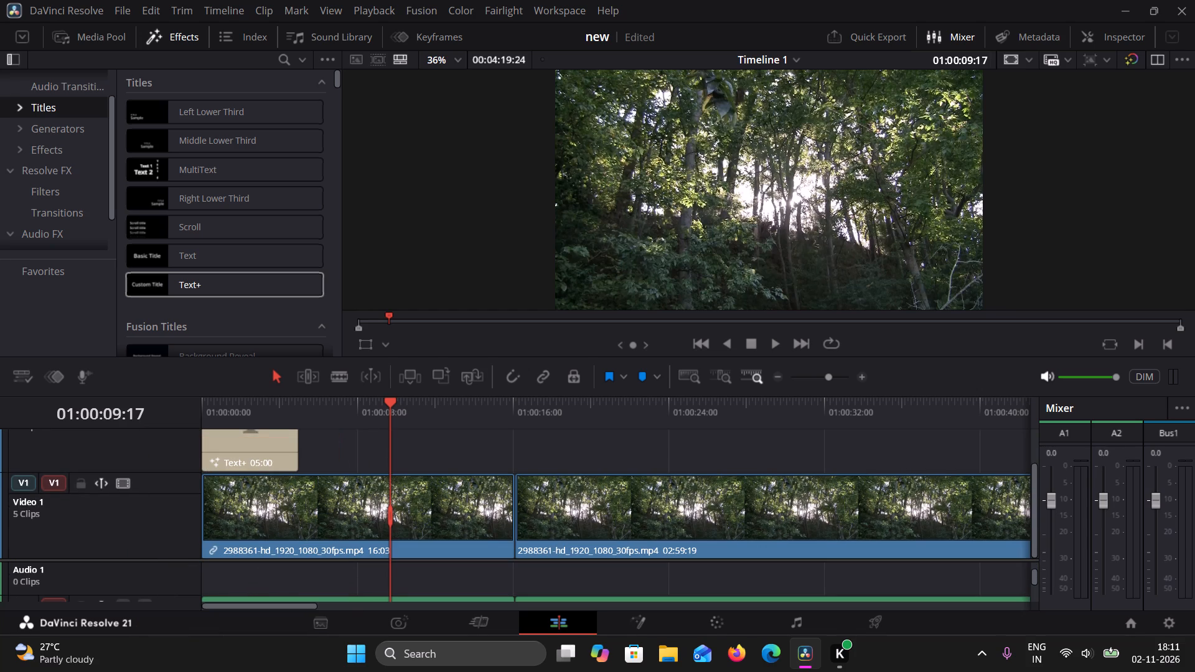
{"action": "left_click_drag", "start_coordinate": [982, 229], "coordinate": [833, 213]}
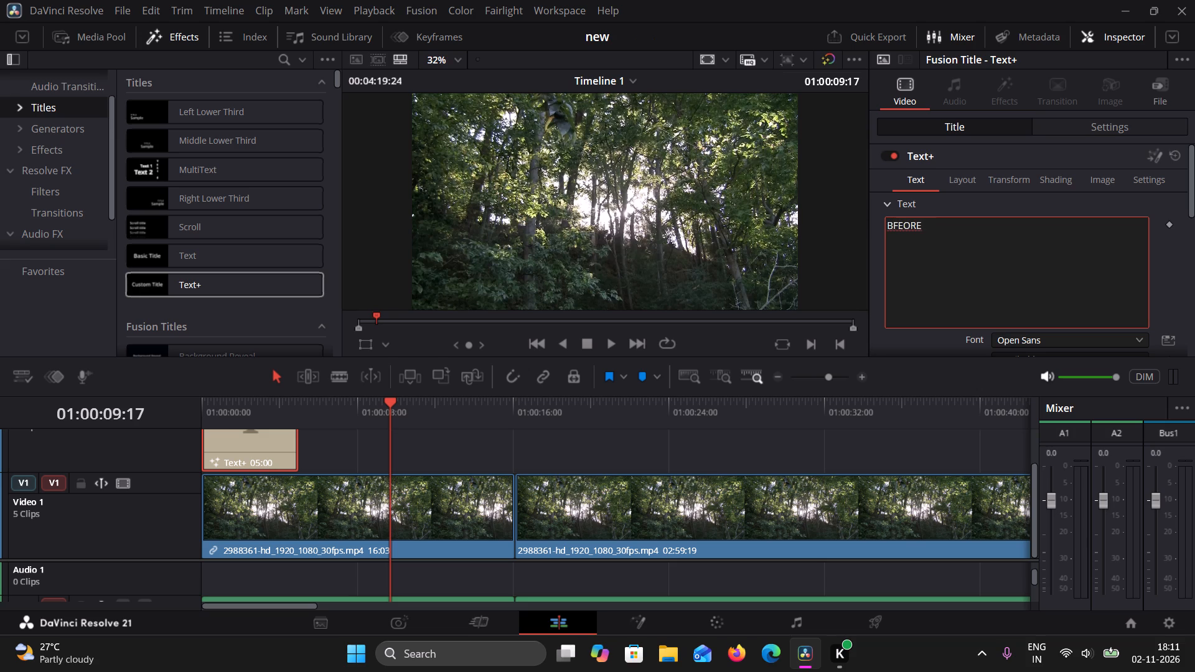
{"action": "key", "text": "BackSpace"}
{"action": "key", "text": "BackSpace"}
{"action": "key", "text": "BackSpace"}
{"action": "key", "text": "BackSpace"}
{"action": "key", "text": "BackSpace"}
{"action": "key", "text": "e"}
{"action": "key", "text": "f"}
{"action": "type", "text": "ORE"}
{"action": "key", "text": "Return"}
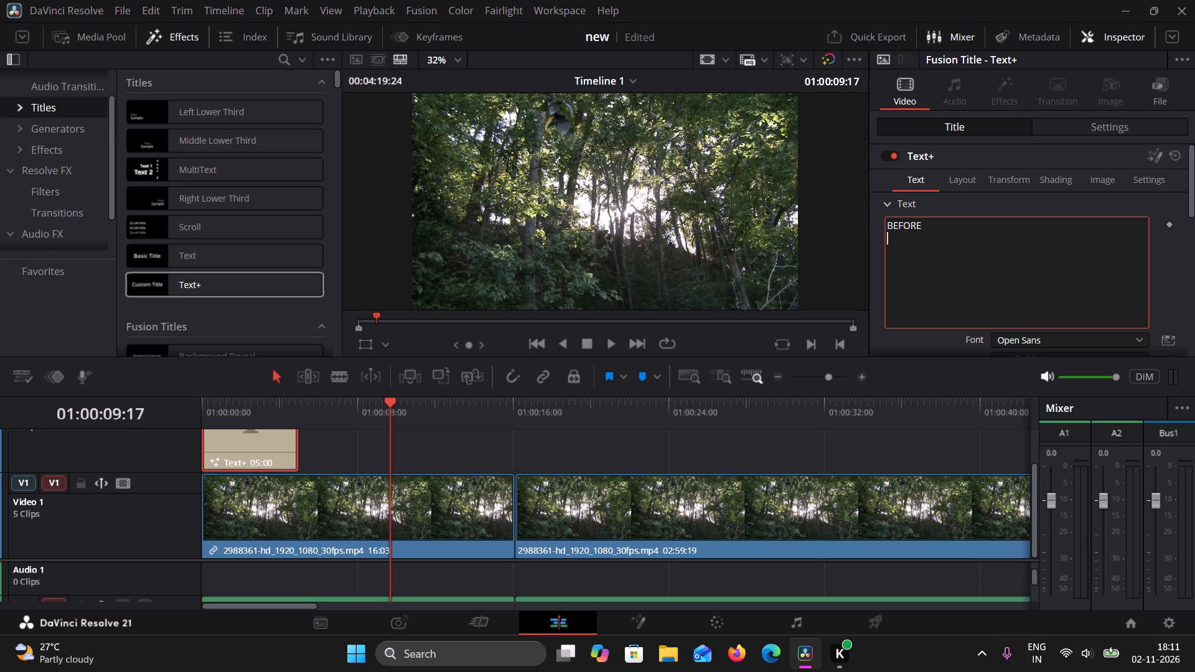
{"action": "left_click", "coordinate": [649, 447]}
Move the playhead back to the start of the timeline to preview the BEFORE title over the ungraded woodland clip.
{"action": "double_click", "coordinate": [251, 450]}
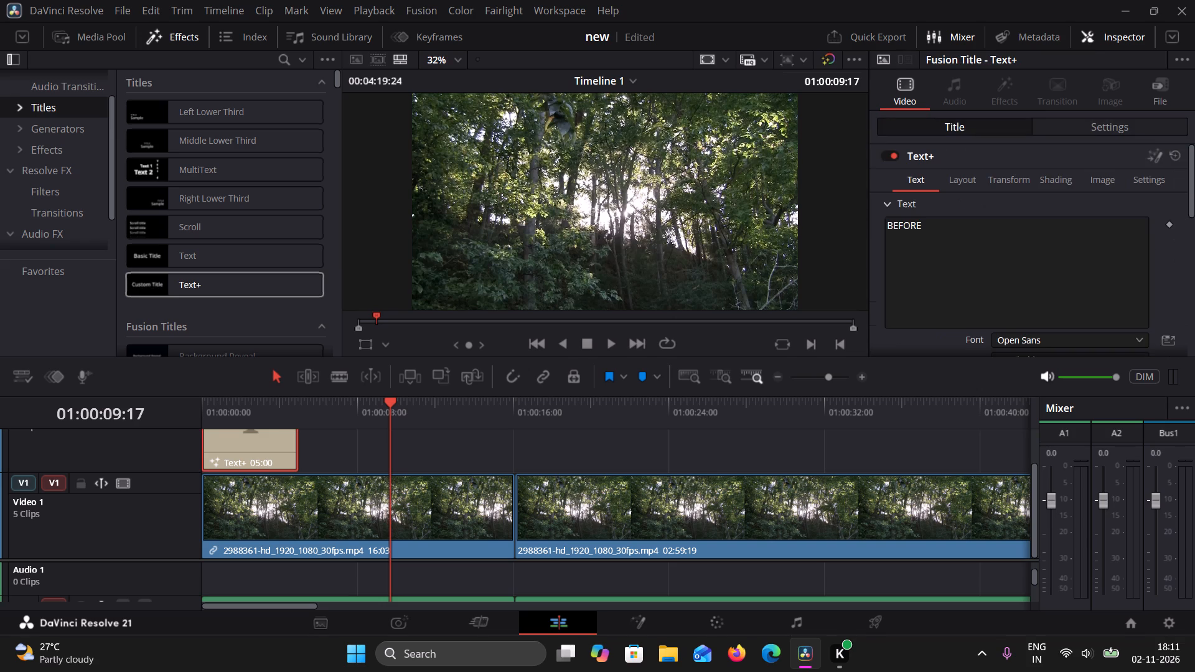
{"action": "left_click_drag", "start_coordinate": [395, 398], "coordinate": [219, 411]}
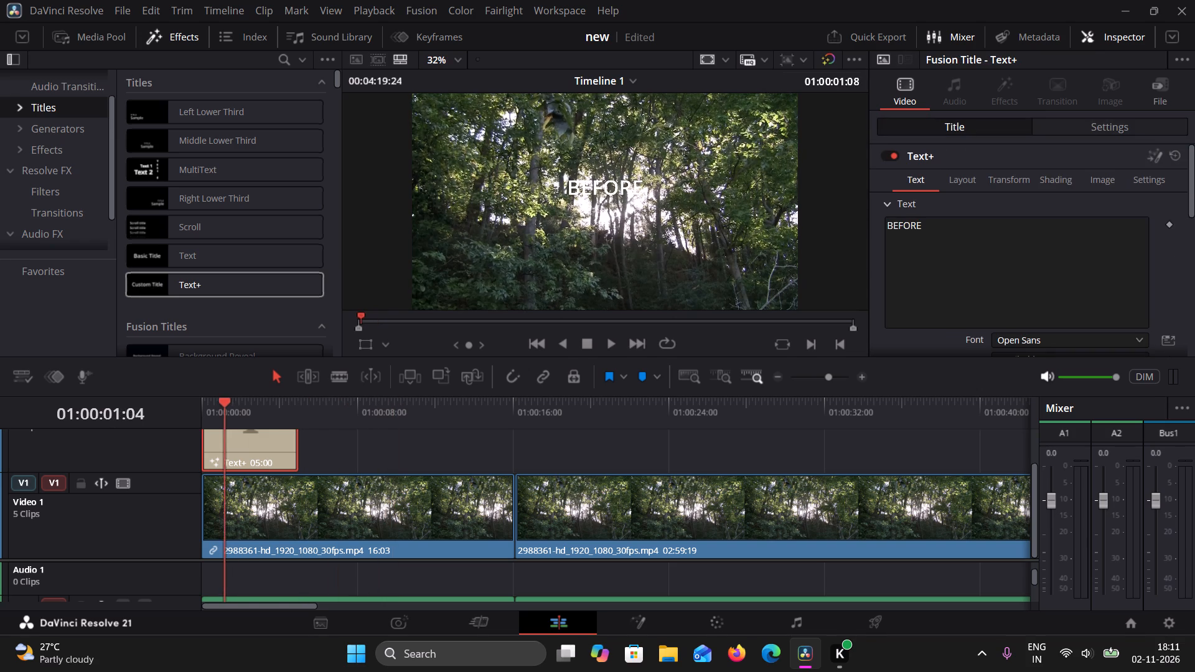
{"action": "left_click_drag", "start_coordinate": [219, 411], "coordinate": [195, 413]}
{"action": "left_click", "coordinate": [617, 188]}
{"action": "left_click", "coordinate": [617, 188]}
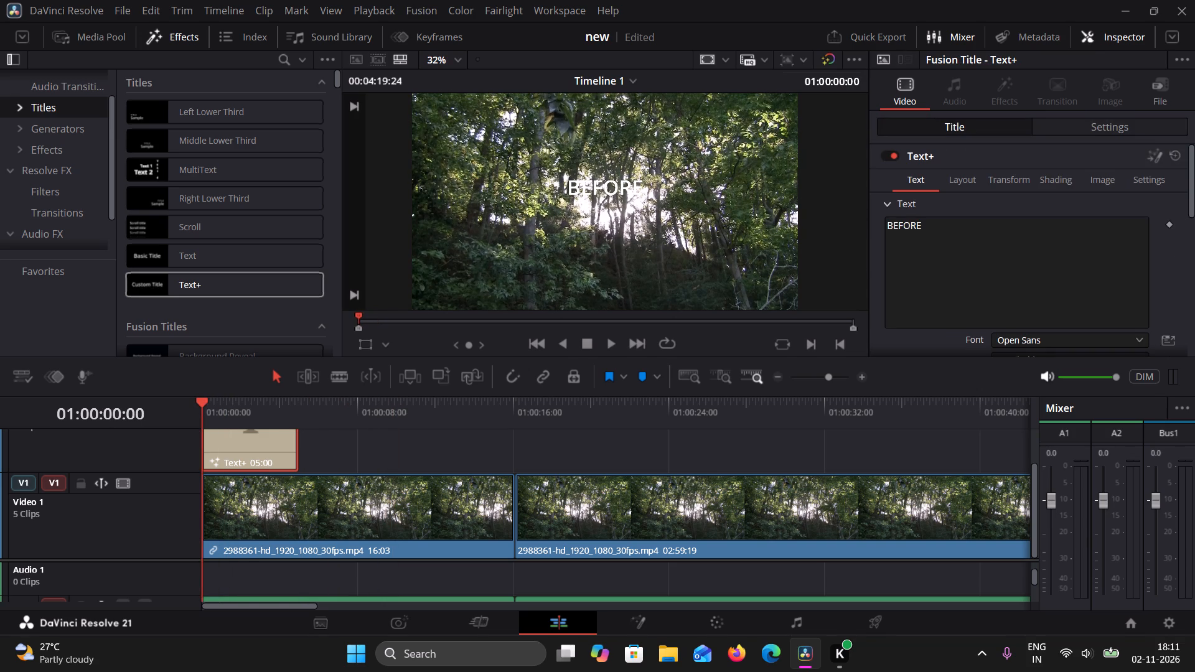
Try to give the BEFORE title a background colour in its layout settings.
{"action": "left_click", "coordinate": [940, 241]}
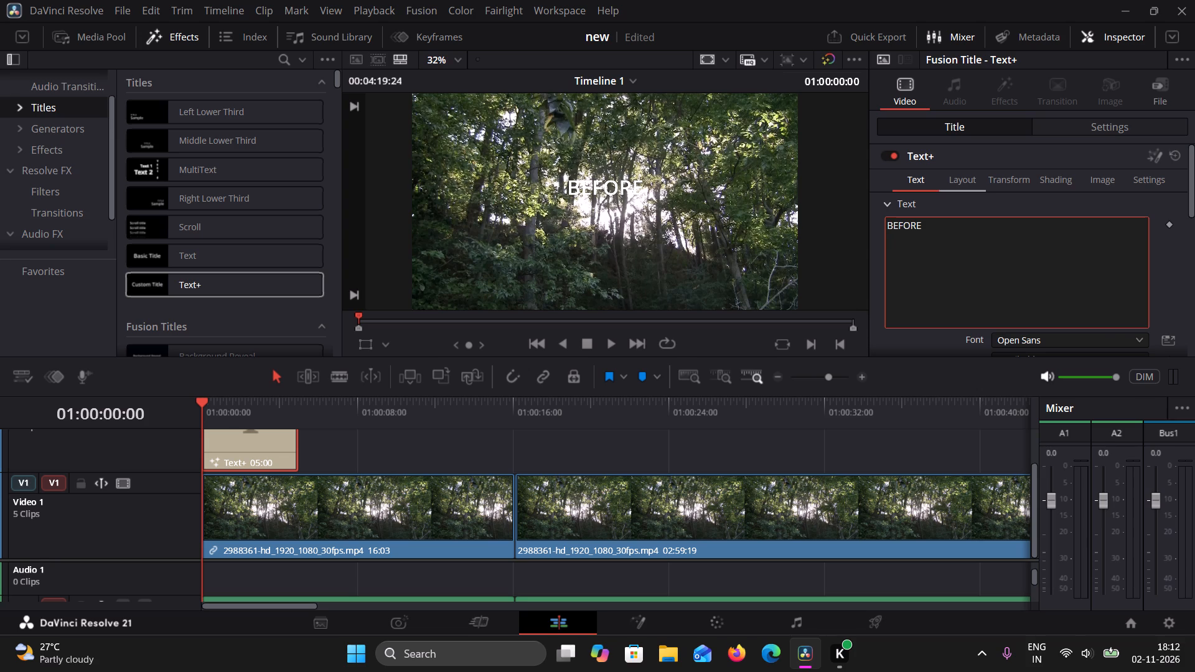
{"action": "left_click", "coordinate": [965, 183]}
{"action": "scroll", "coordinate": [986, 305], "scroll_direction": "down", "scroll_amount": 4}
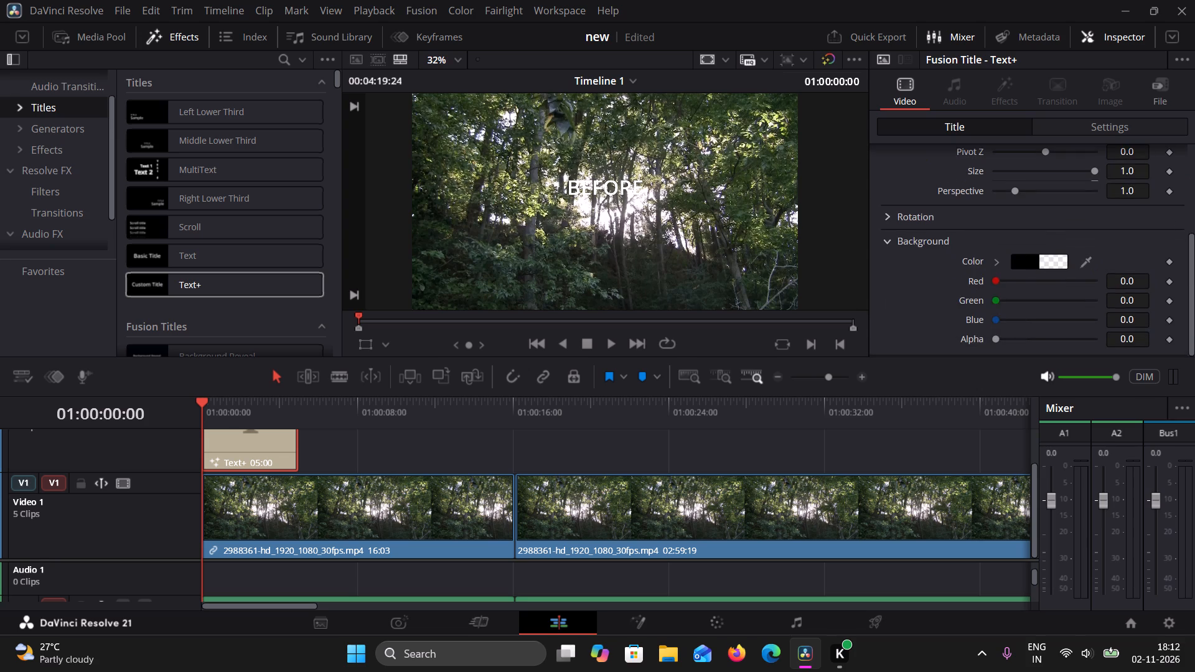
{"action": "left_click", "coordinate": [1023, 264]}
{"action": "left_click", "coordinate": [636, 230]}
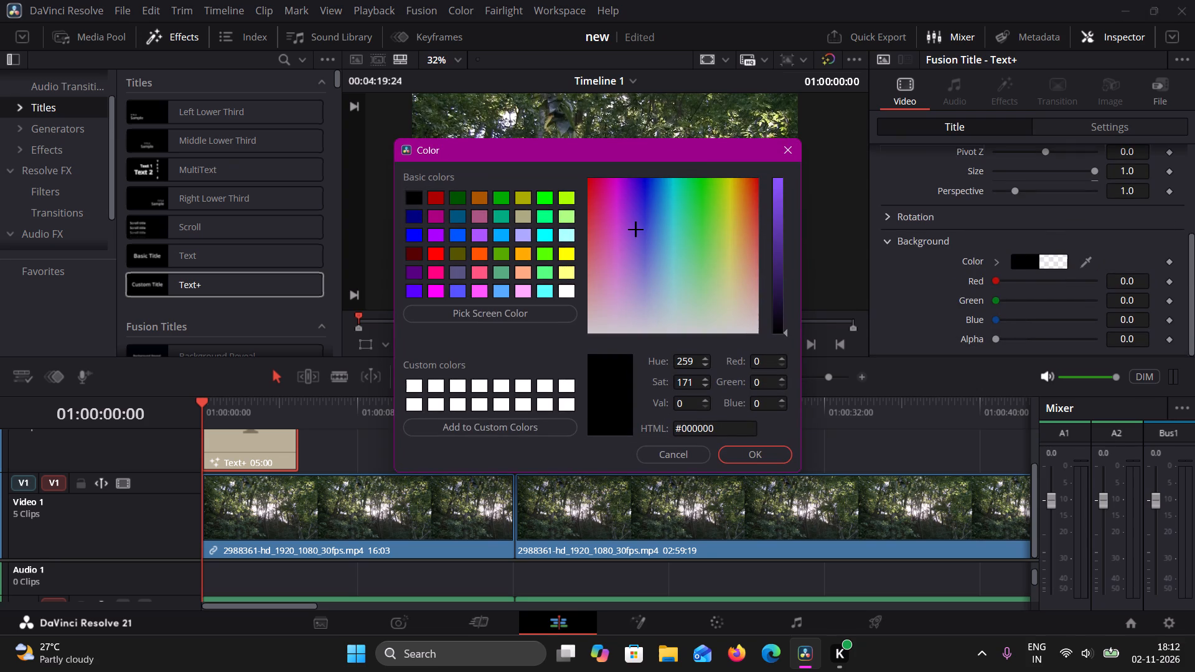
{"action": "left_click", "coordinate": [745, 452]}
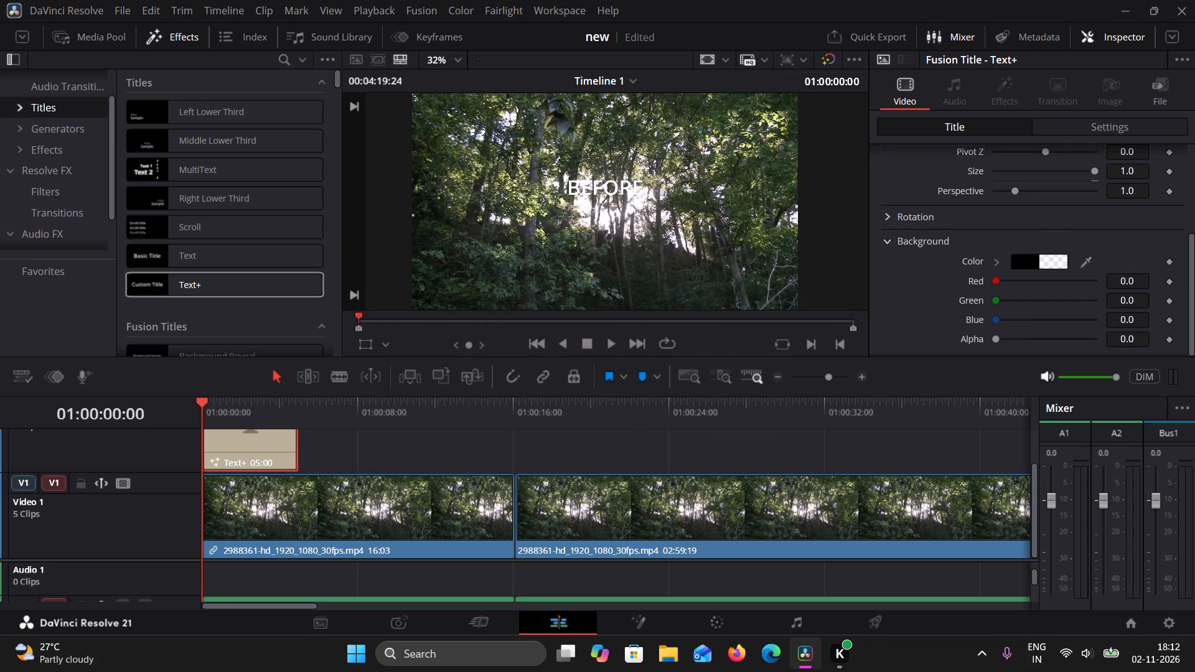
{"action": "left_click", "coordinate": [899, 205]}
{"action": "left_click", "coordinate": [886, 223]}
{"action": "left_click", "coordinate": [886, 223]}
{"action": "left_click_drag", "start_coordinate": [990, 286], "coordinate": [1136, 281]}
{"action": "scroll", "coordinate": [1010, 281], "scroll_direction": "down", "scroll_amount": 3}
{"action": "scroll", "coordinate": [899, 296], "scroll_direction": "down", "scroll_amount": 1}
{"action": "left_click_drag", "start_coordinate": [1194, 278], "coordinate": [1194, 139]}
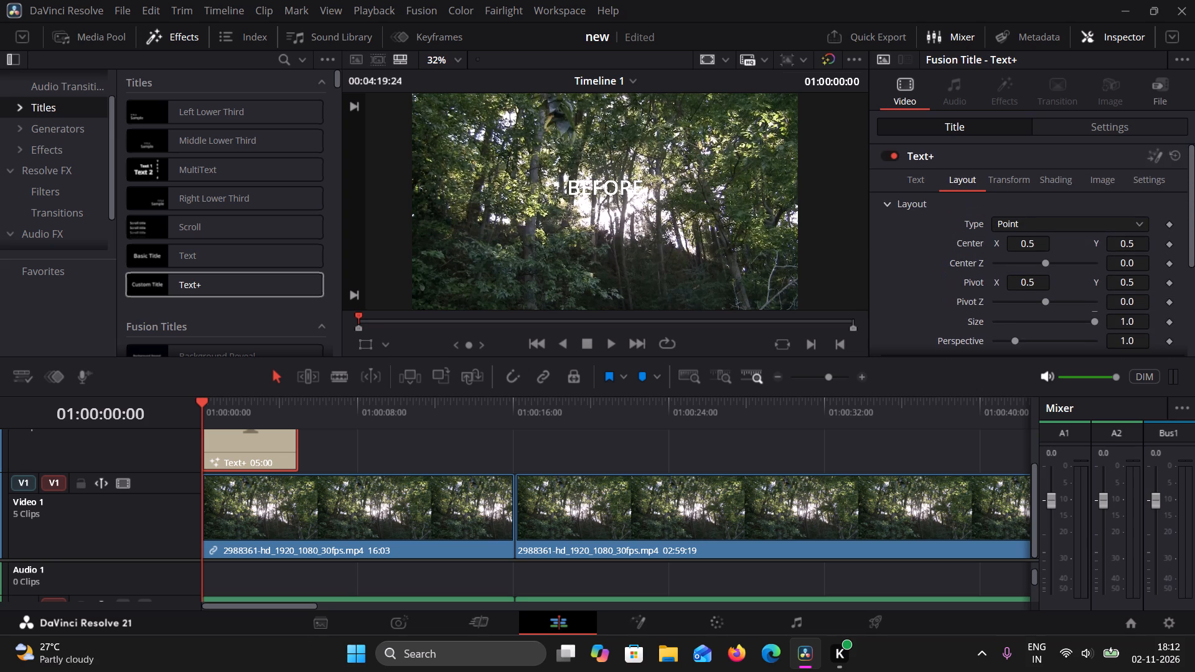
Widen the BEFORE title's character spacing to about 1.323.
{"action": "left_click", "coordinate": [1003, 177]}
{"action": "left_click", "coordinate": [1050, 175]}
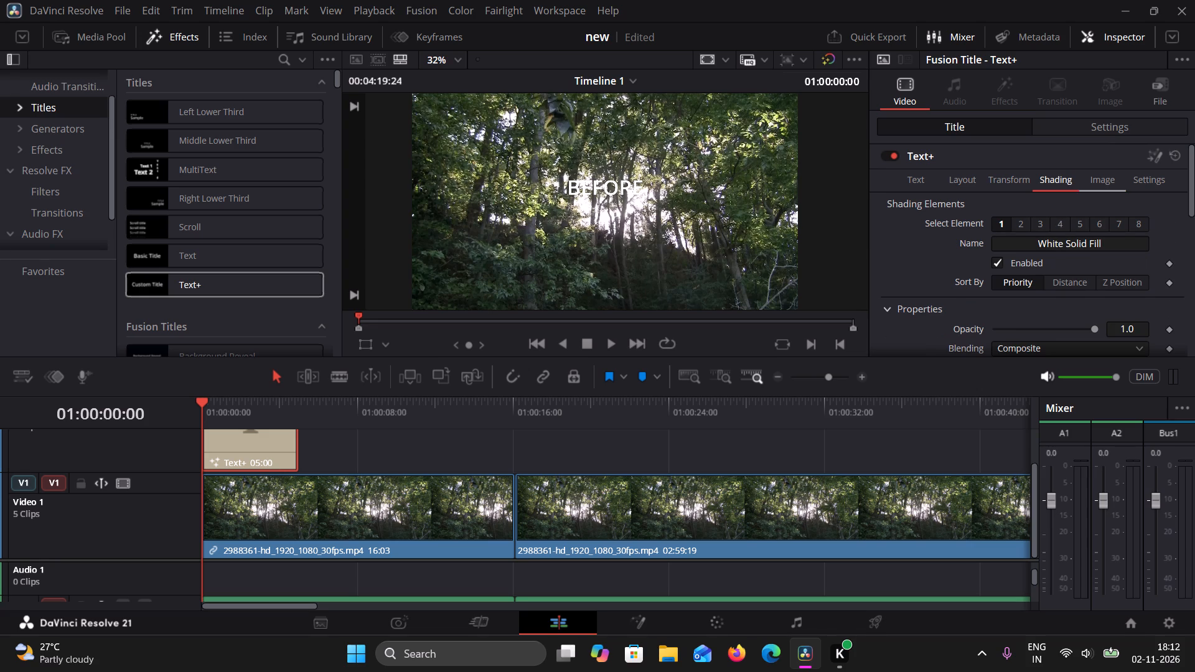
{"action": "left_click", "coordinate": [1099, 191]}
{"action": "left_click", "coordinate": [1034, 186]}
{"action": "left_click", "coordinate": [1006, 174]}
{"action": "left_click", "coordinate": [899, 315]}
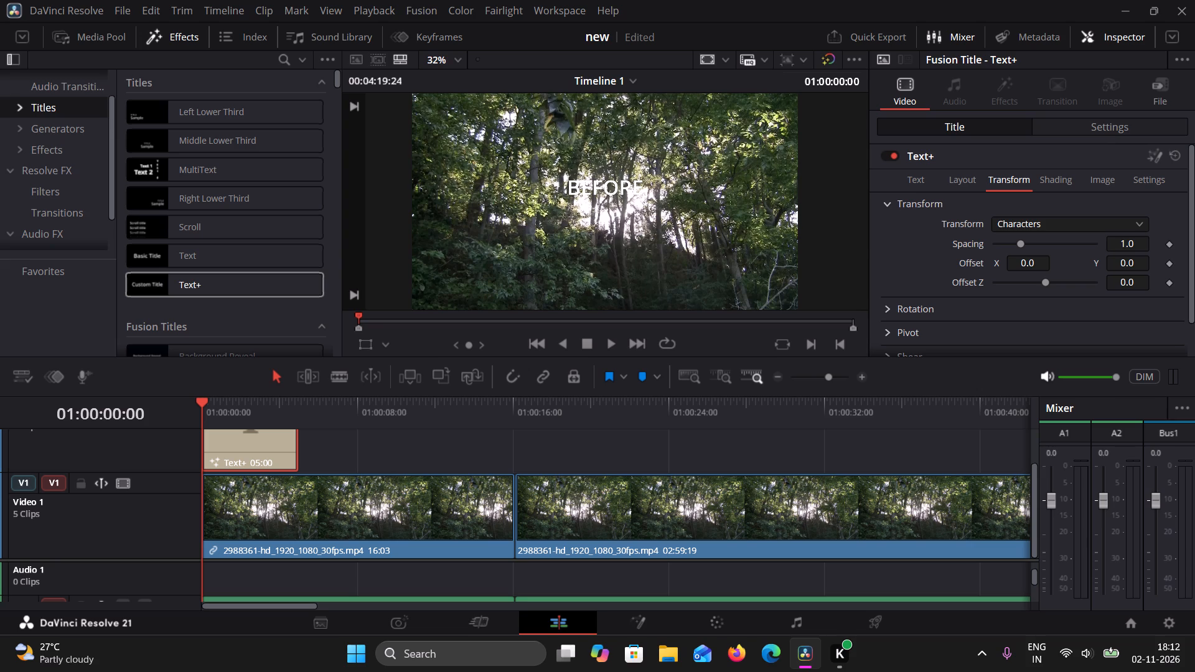
{"action": "left_click_drag", "start_coordinate": [1026, 248], "coordinate": [1041, 246]}
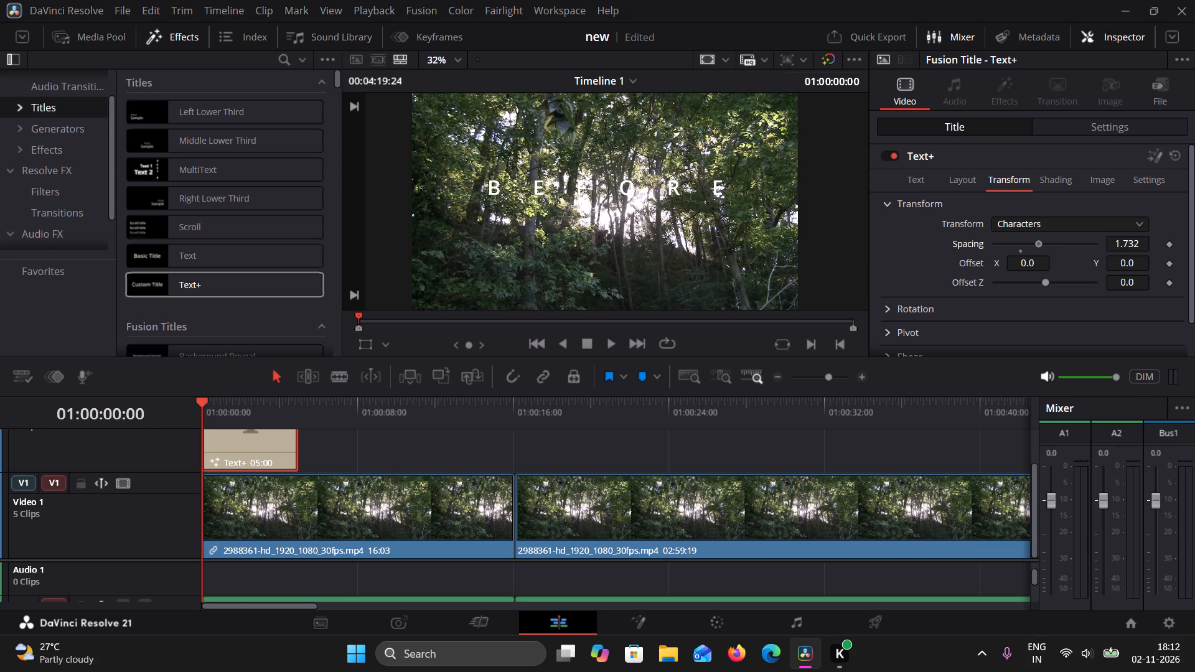
{"action": "left_click_drag", "start_coordinate": [1041, 246], "coordinate": [1034, 241]}
Switch the BEFORE title's transform level from Characters to Words and expand its shear settings.
{"action": "left_click", "coordinate": [1051, 230]}
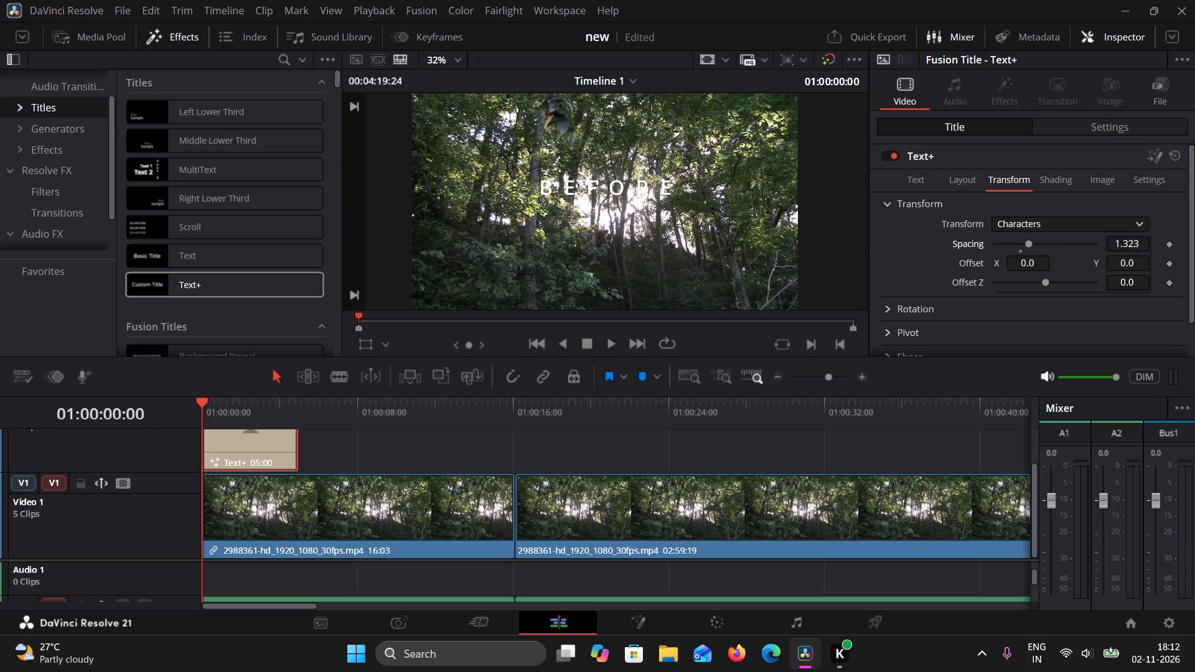
{"action": "left_click", "coordinate": [1044, 261]}
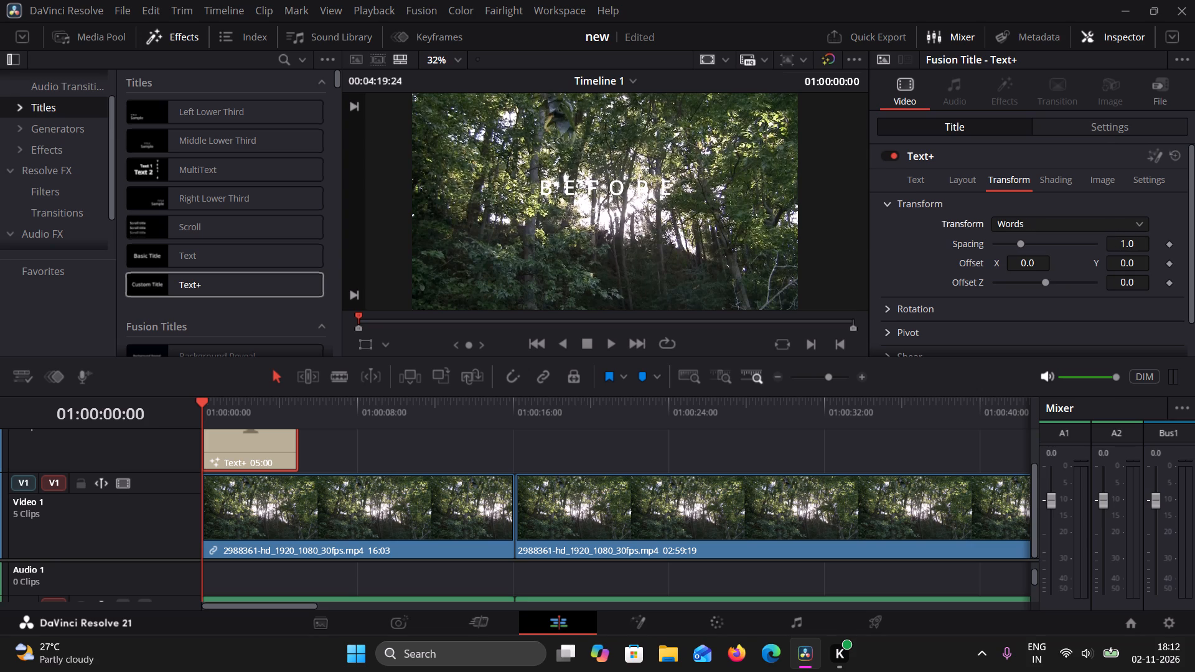
{"action": "scroll", "coordinate": [1005, 306], "scroll_direction": "up", "scroll_amount": 1}
{"action": "scroll", "coordinate": [1005, 306], "scroll_direction": "down", "scroll_amount": 1}
{"action": "left_click", "coordinate": [891, 320]}
{"action": "left_click", "coordinate": [895, 294]}
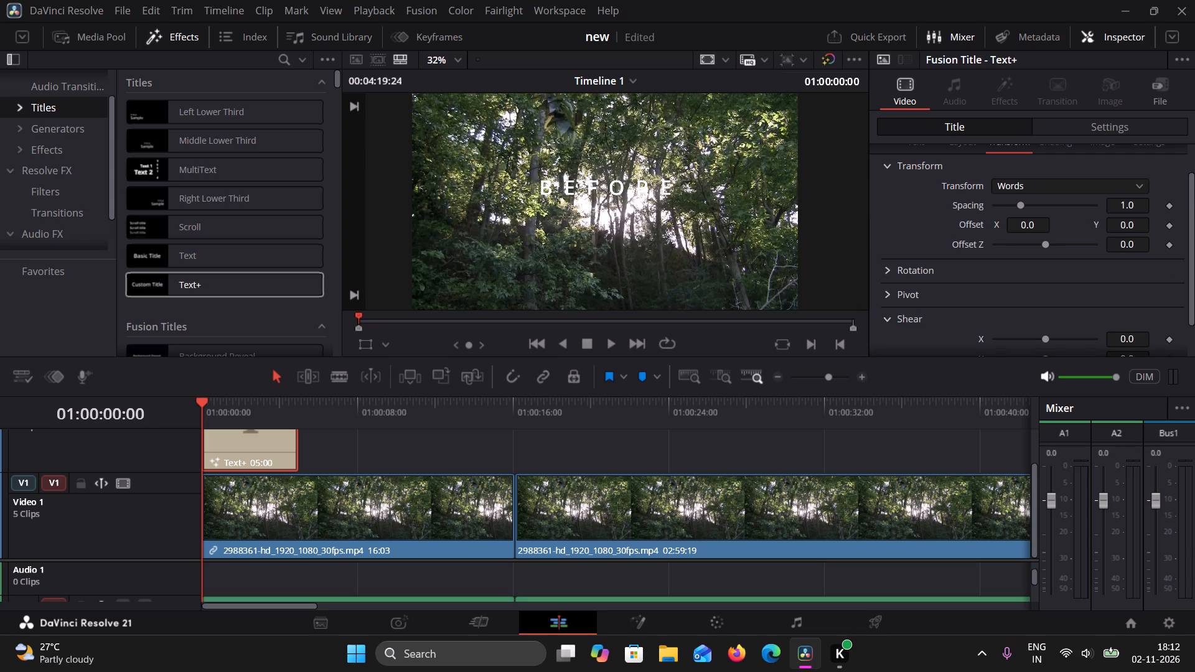
{"action": "scroll", "coordinate": [915, 262], "scroll_direction": "down", "scroll_amount": 3}
{"action": "scroll", "coordinate": [915, 262], "scroll_direction": "up", "scroll_amount": 7}
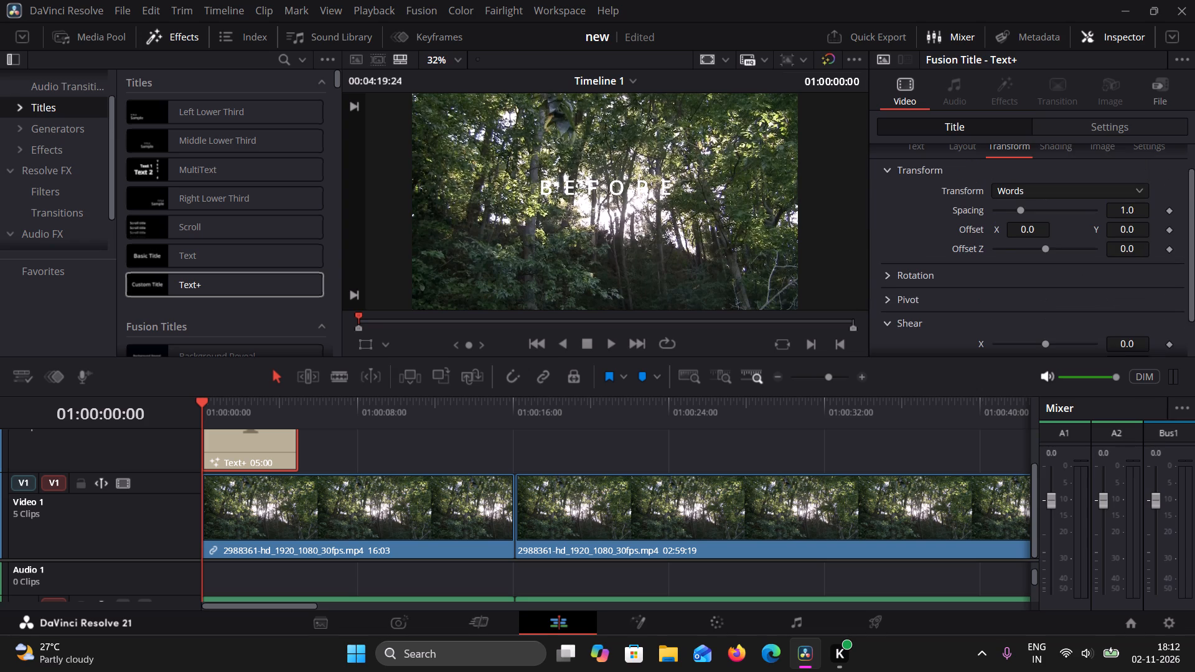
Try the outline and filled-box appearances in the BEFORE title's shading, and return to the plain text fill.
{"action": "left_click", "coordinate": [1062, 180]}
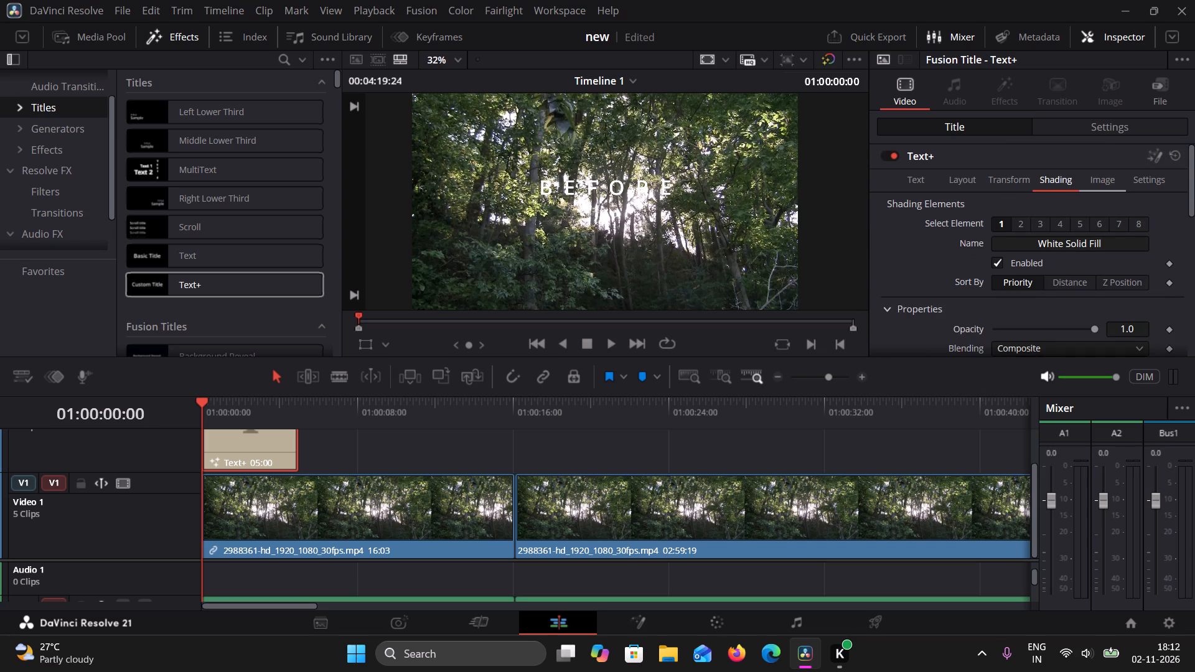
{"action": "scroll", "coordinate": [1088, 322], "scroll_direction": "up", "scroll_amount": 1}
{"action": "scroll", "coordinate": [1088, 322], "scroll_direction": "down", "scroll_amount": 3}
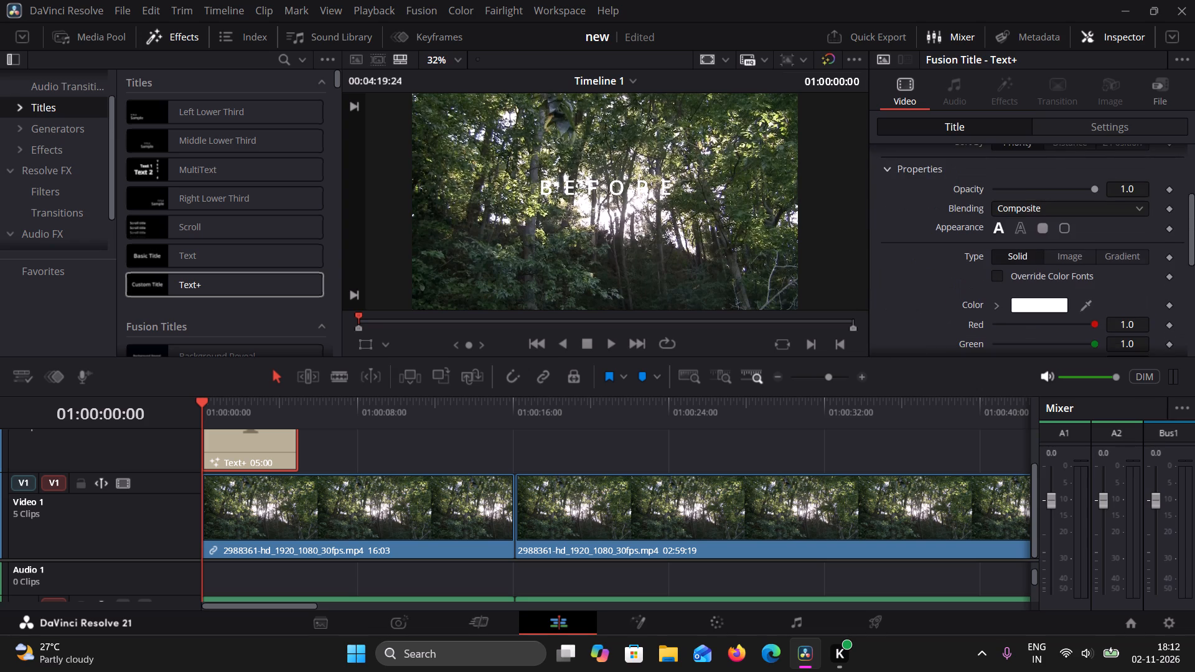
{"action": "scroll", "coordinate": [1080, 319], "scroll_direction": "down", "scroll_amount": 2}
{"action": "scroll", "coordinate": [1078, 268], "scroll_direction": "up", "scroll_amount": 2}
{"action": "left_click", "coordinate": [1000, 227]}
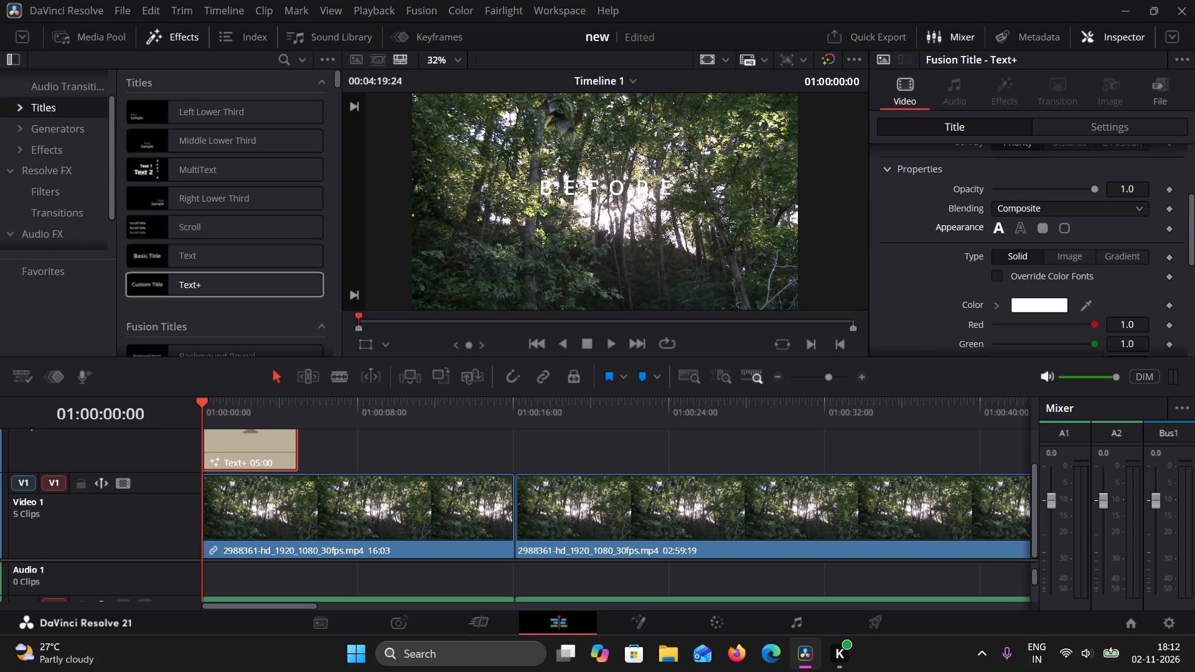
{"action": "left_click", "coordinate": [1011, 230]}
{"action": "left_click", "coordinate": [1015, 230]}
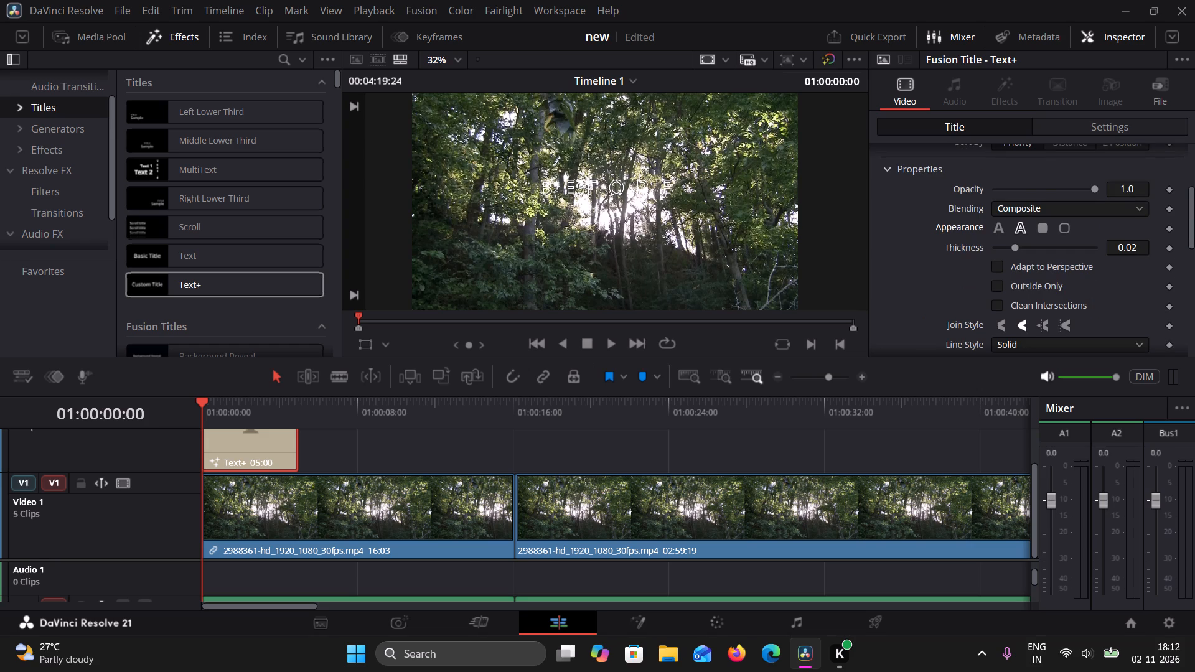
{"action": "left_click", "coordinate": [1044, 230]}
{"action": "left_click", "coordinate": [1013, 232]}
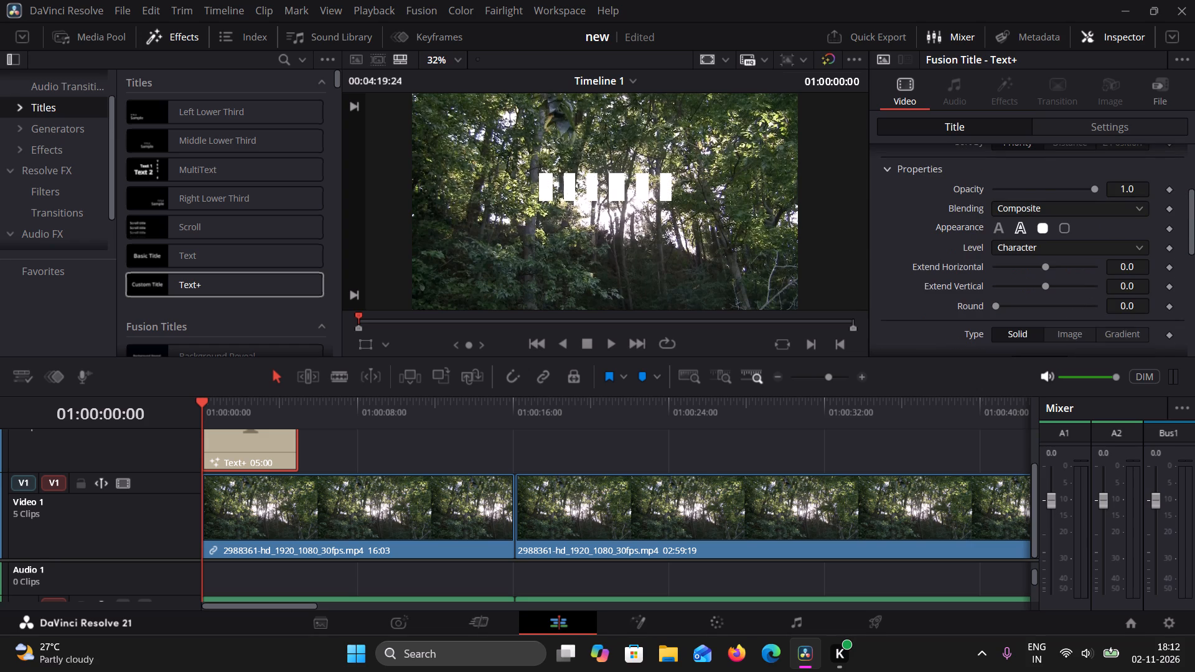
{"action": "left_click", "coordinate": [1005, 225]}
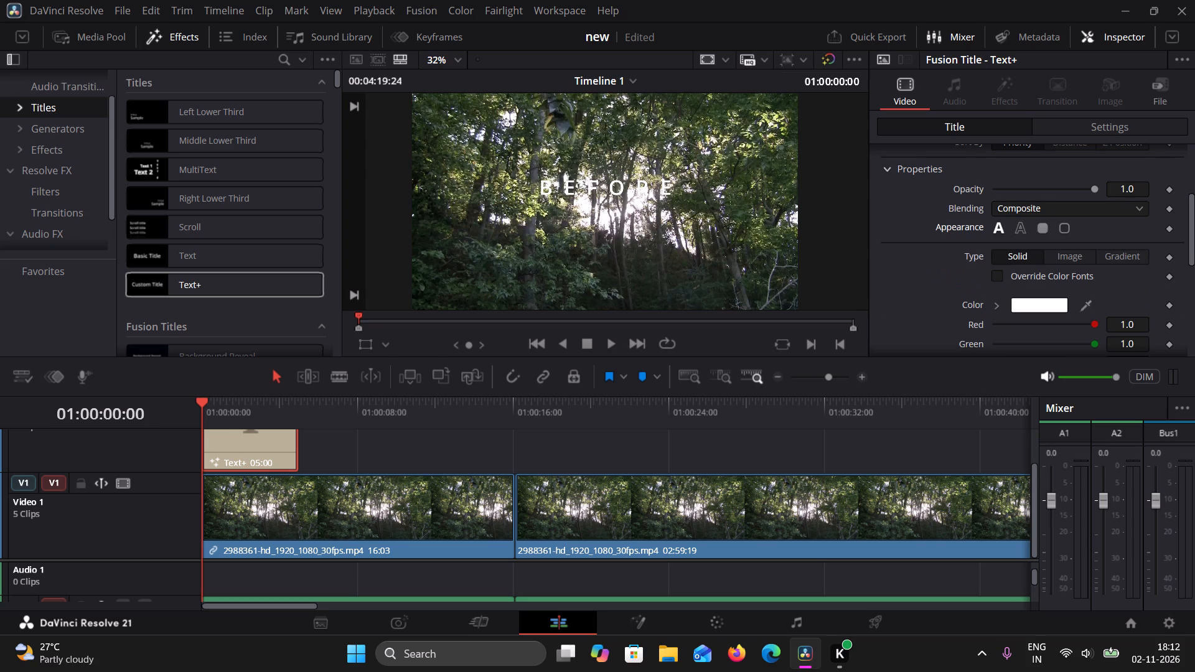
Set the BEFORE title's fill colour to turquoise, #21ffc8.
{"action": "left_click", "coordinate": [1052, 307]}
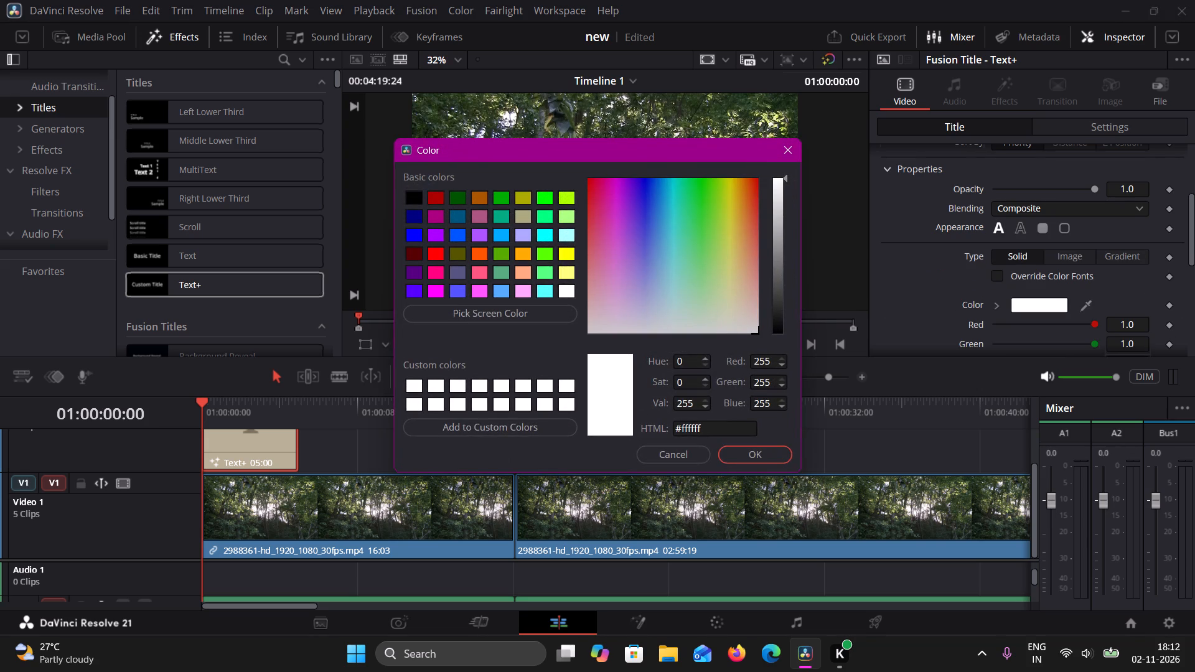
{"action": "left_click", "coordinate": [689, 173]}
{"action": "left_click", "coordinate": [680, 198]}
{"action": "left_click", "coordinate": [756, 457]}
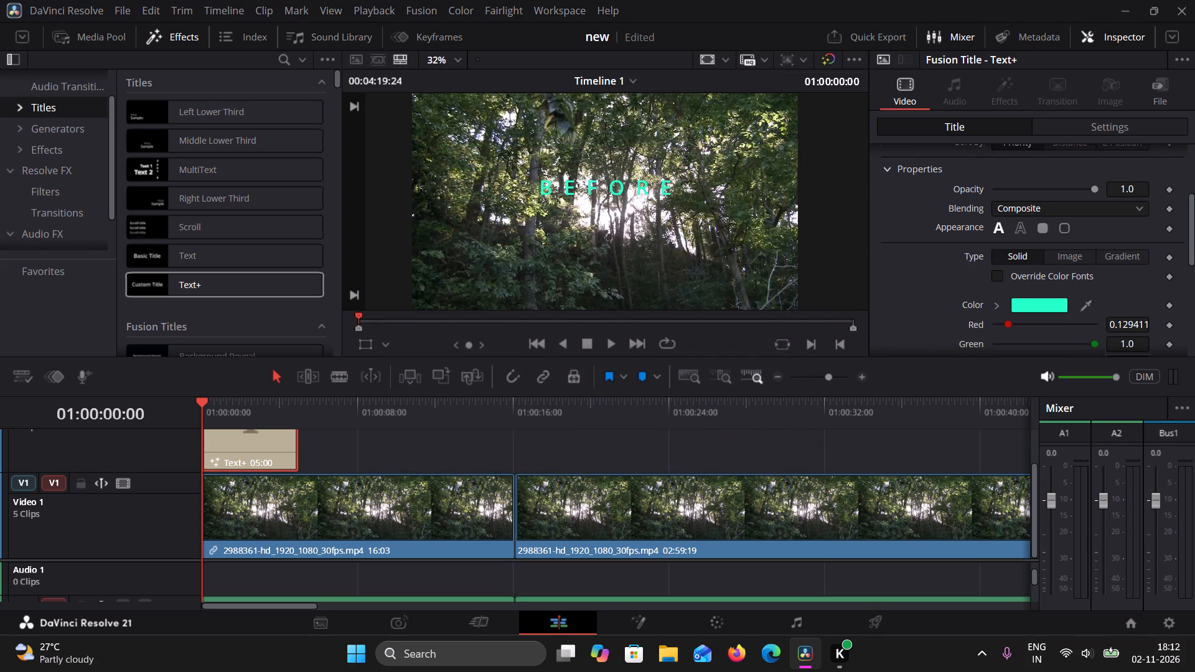
Set the BEFORE title's fill colour to black, #000000.
{"action": "left_click", "coordinate": [1051, 297]}
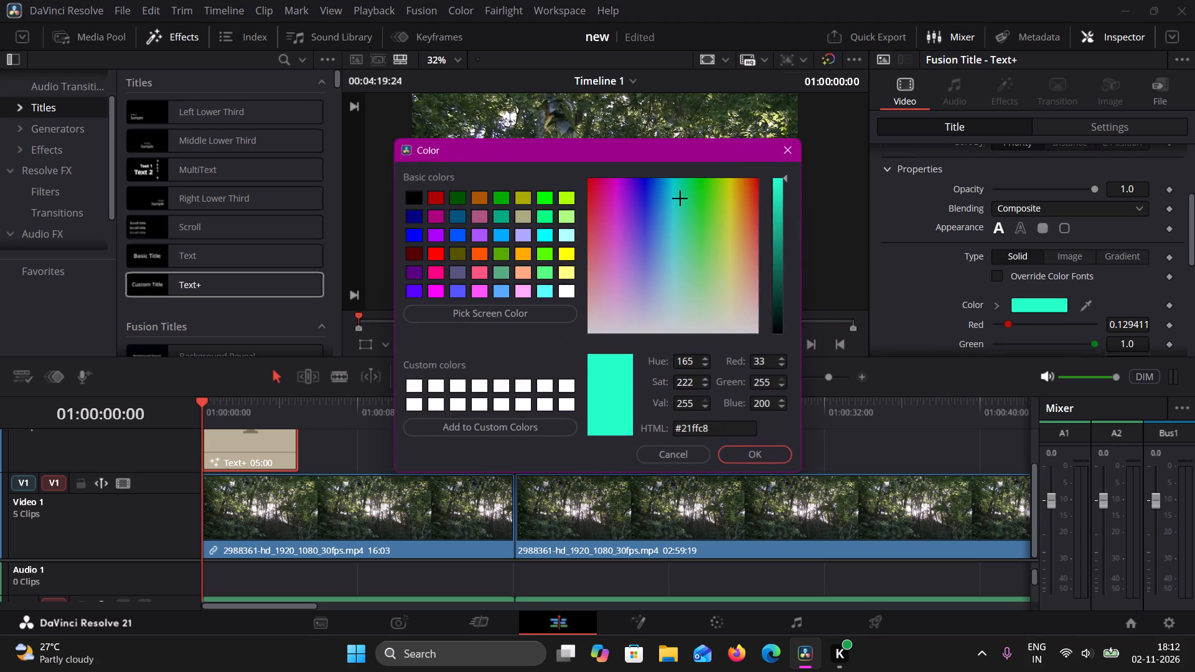
{"action": "left_click", "coordinate": [406, 193]}
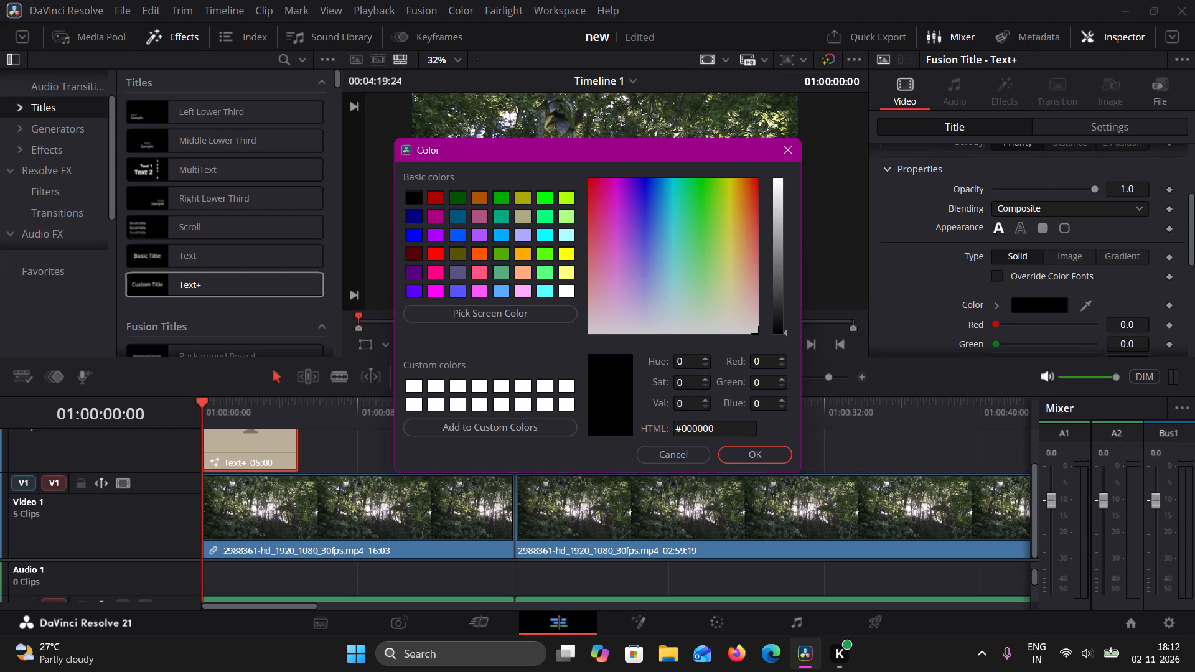
{"action": "left_click", "coordinate": [922, 320]}
{"action": "left_click", "coordinate": [762, 452]}
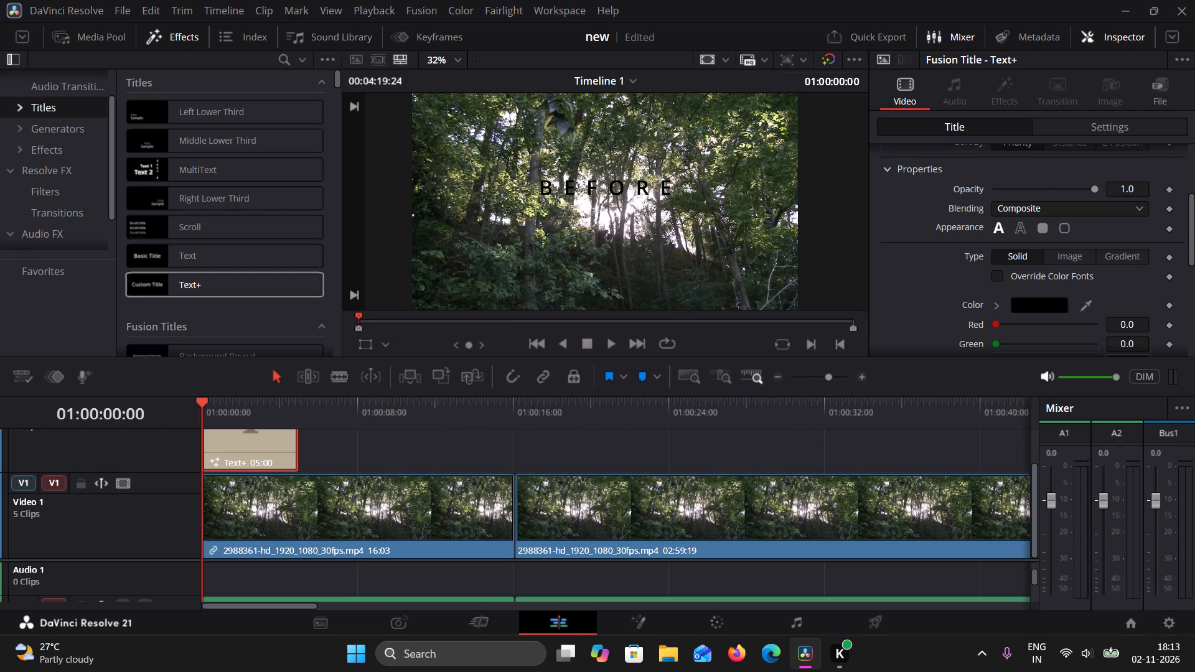
Set the BEFORE title's shading blending mode to Solid, keeping the text fill appearance.
{"action": "left_click", "coordinate": [1024, 228]}
{"action": "left_click", "coordinate": [1006, 228]}
{"action": "left_click", "coordinate": [1143, 208]}
{"action": "left_click", "coordinate": [1114, 226]}
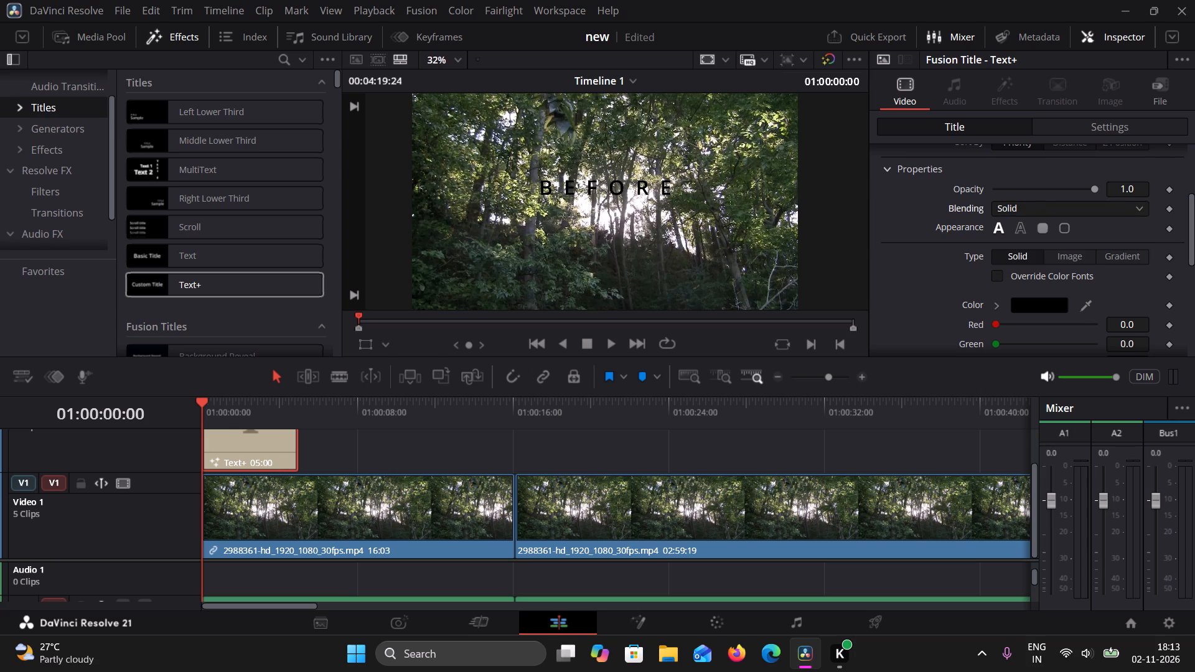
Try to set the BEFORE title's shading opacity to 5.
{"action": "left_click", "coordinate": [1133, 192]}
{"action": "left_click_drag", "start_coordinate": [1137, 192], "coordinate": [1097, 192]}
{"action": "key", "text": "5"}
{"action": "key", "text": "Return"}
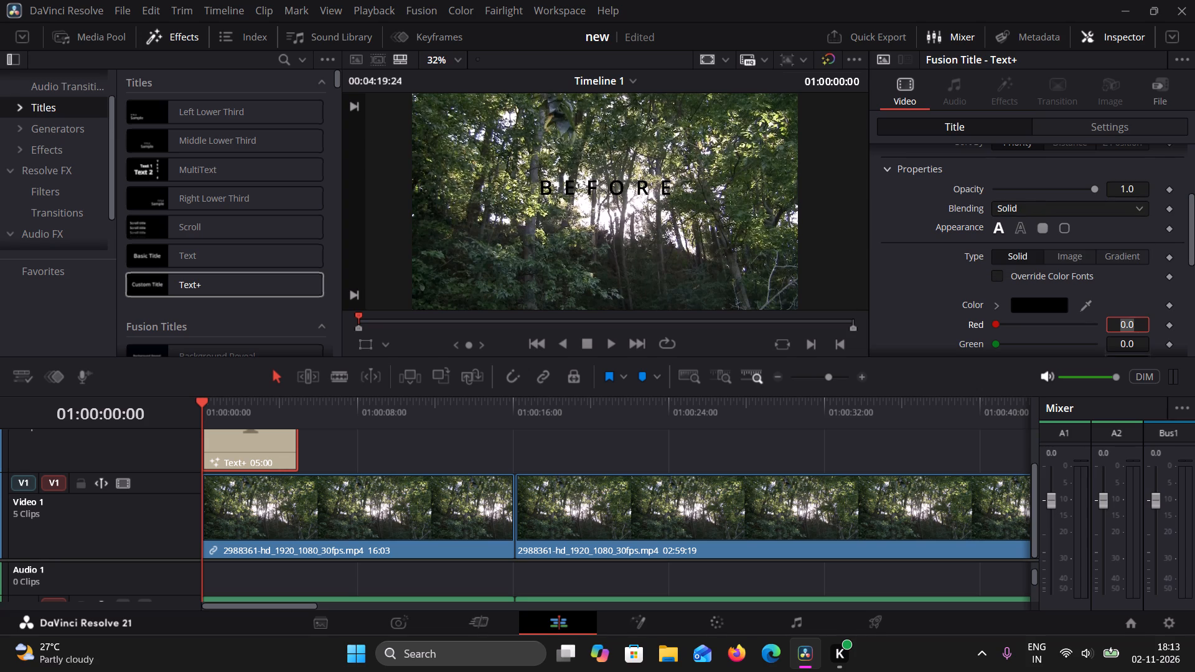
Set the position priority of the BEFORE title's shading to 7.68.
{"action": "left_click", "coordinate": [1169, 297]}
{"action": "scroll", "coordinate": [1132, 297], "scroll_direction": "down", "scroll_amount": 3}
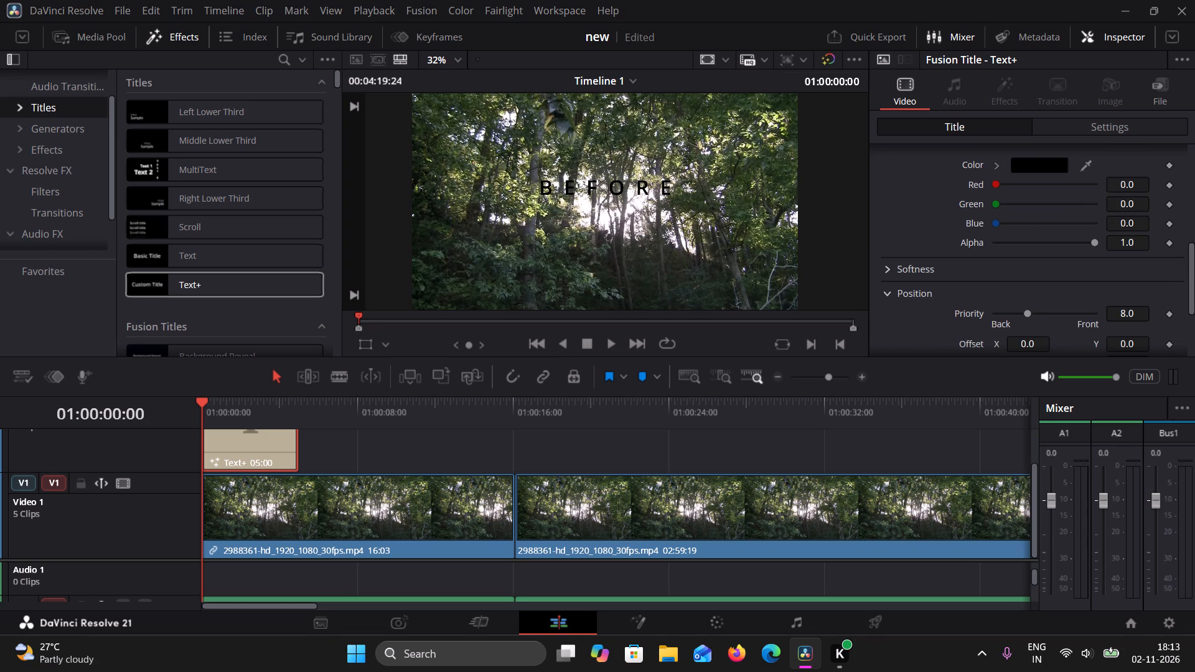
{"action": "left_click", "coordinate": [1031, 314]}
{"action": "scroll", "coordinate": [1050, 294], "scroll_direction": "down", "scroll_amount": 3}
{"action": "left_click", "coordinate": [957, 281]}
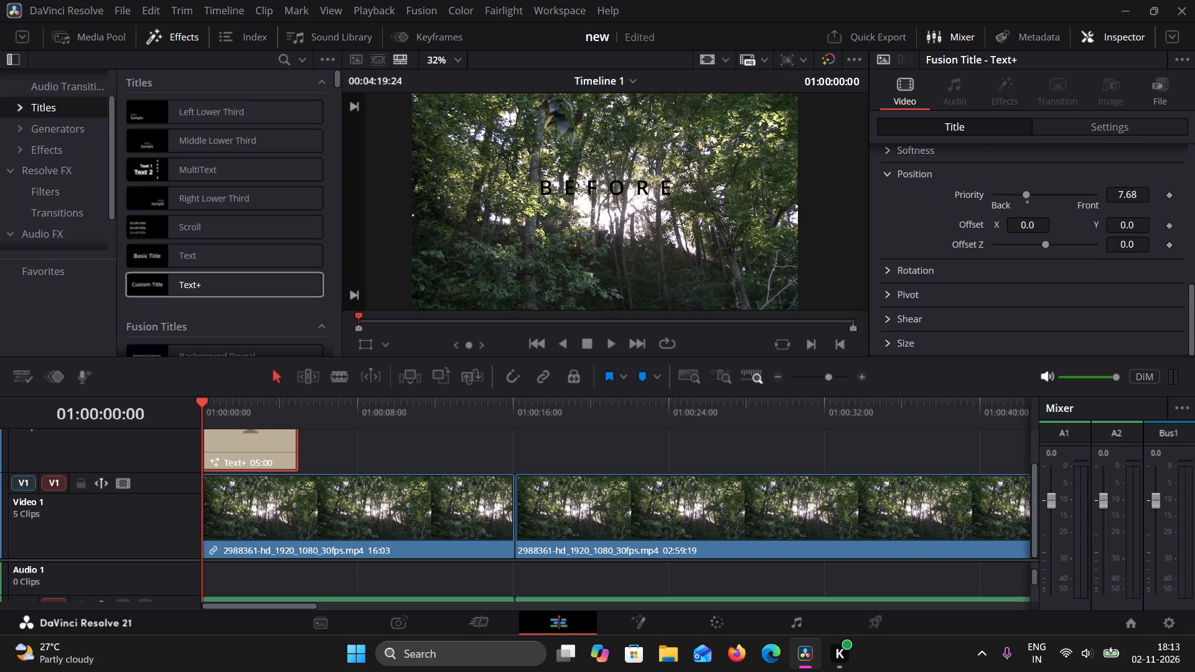
Look through the BEFORE title's other shading elements, up to element 6.
{"action": "scroll", "coordinate": [935, 253], "scroll_direction": "up", "scroll_amount": 6}
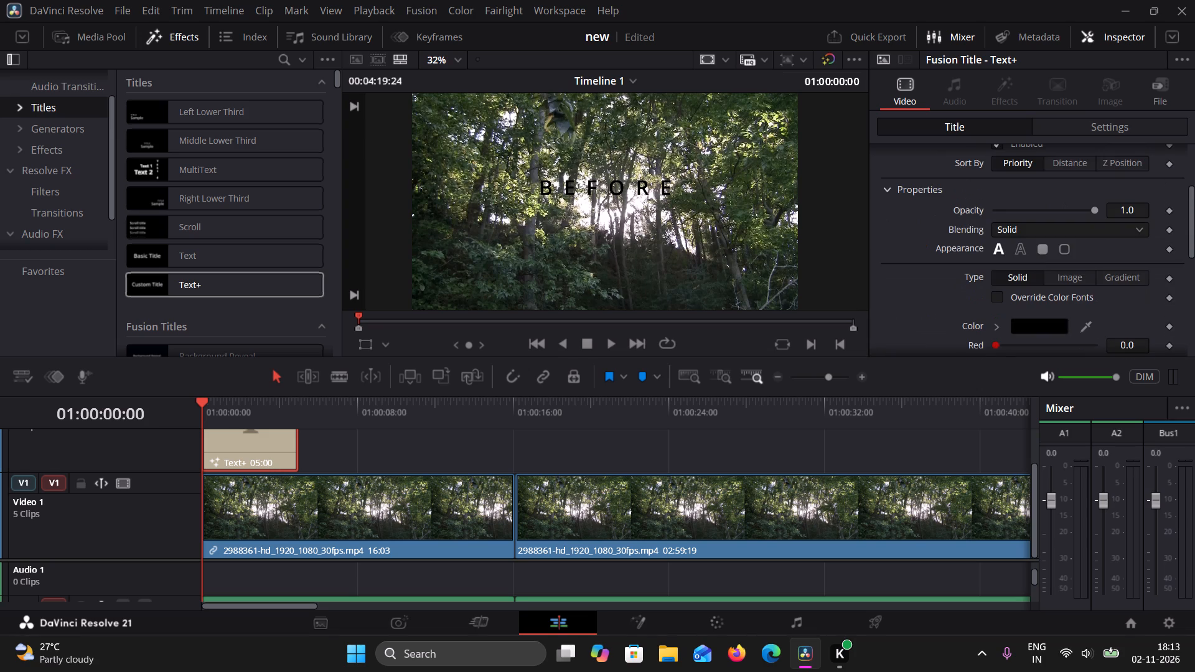
{"action": "scroll", "coordinate": [1038, 261], "scroll_direction": "up", "scroll_amount": 3}
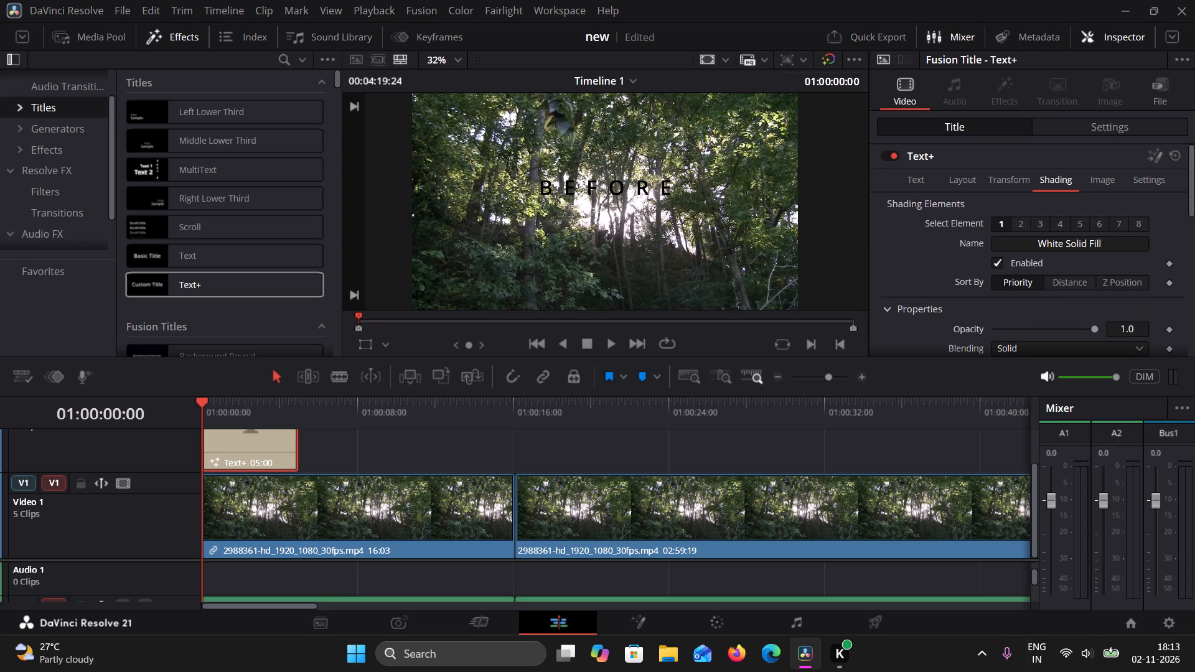
{"action": "left_click", "coordinate": [1036, 220]}
{"action": "left_click", "coordinate": [1075, 228]}
{"action": "left_click", "coordinate": [1094, 228]}
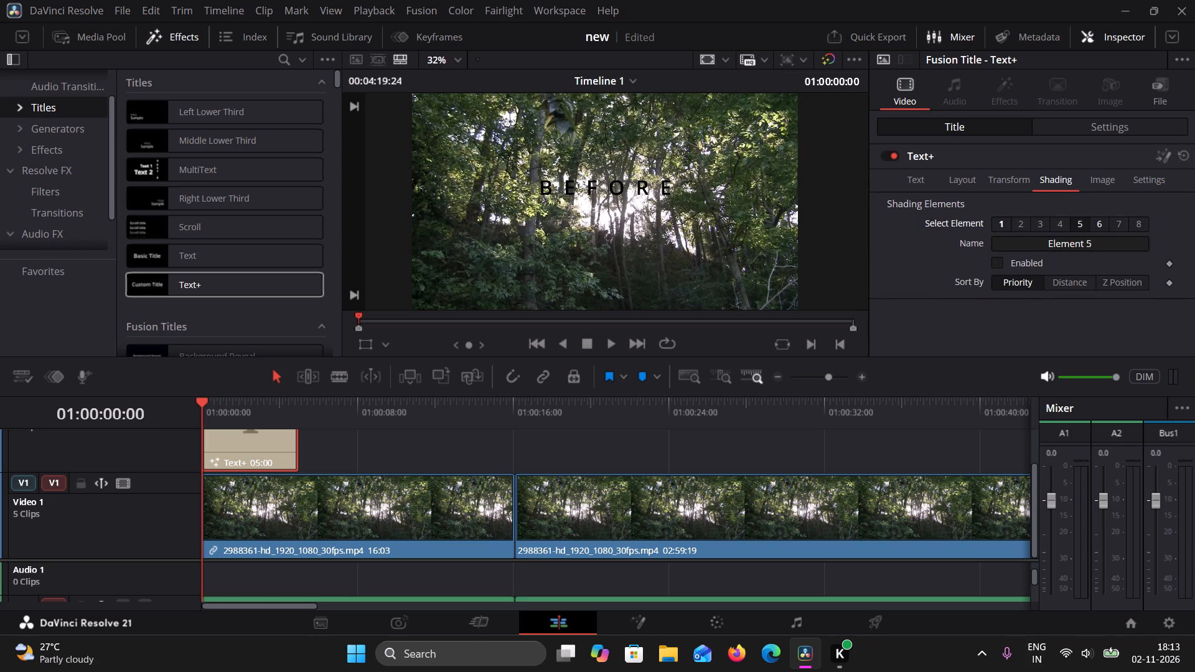
Play the timeline from the start to preview the BEFORE title over the woodland clip.
{"action": "left_click", "coordinate": [609, 344]}
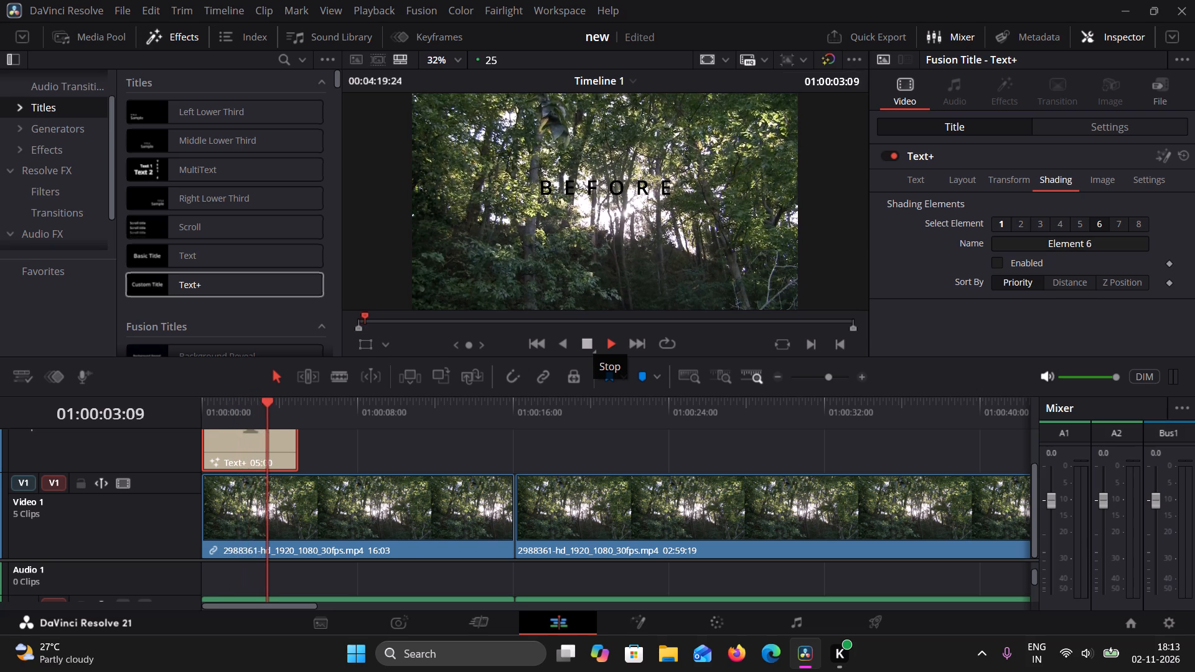
{"action": "left_click", "coordinate": [591, 343]}
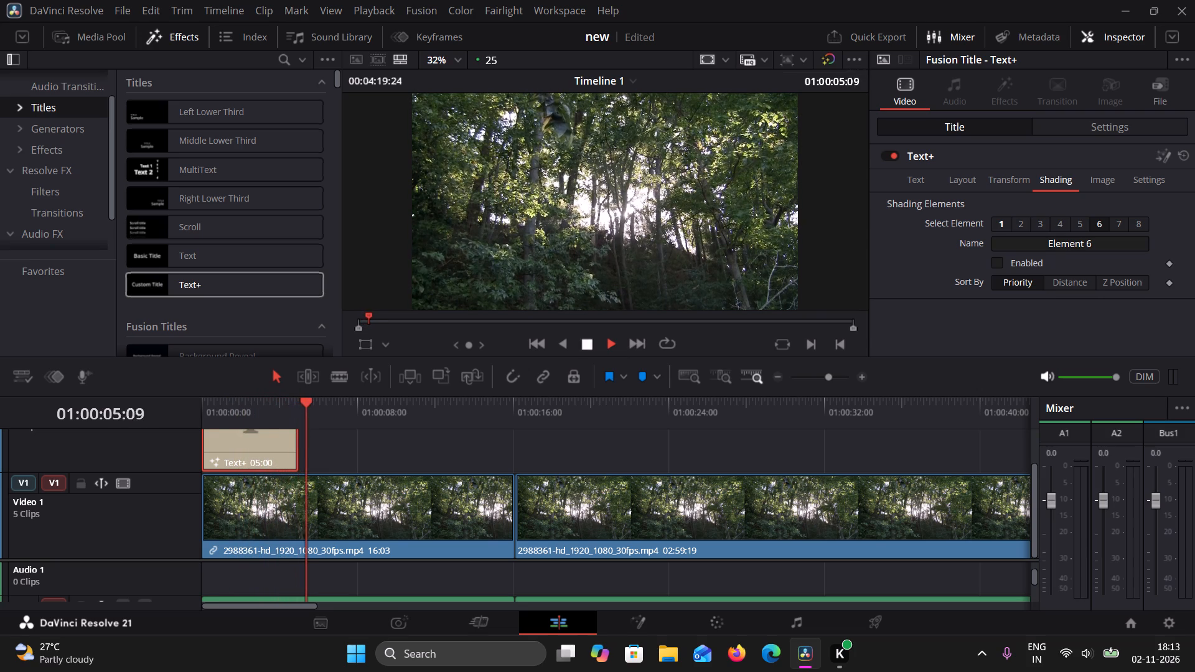
Find the Fade On title among the Fusion titles and add it above the first woodland clip, after the Text+ title.
{"action": "left_click_drag", "start_coordinate": [335, 449], "coordinate": [264, 460]}
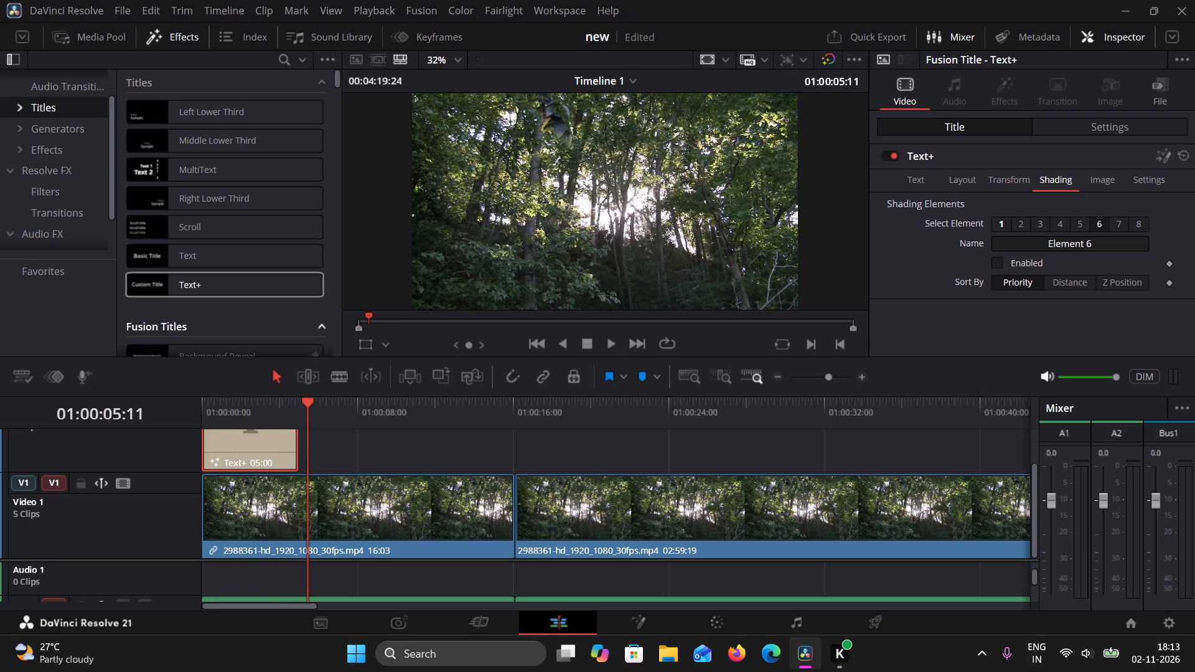
{"action": "scroll", "coordinate": [274, 296], "scroll_direction": "up", "scroll_amount": 6}
{"action": "scroll", "coordinate": [302, 220], "scroll_direction": "up", "scroll_amount": 1}
{"action": "scroll", "coordinate": [302, 220], "scroll_direction": "down", "scroll_amount": 2}
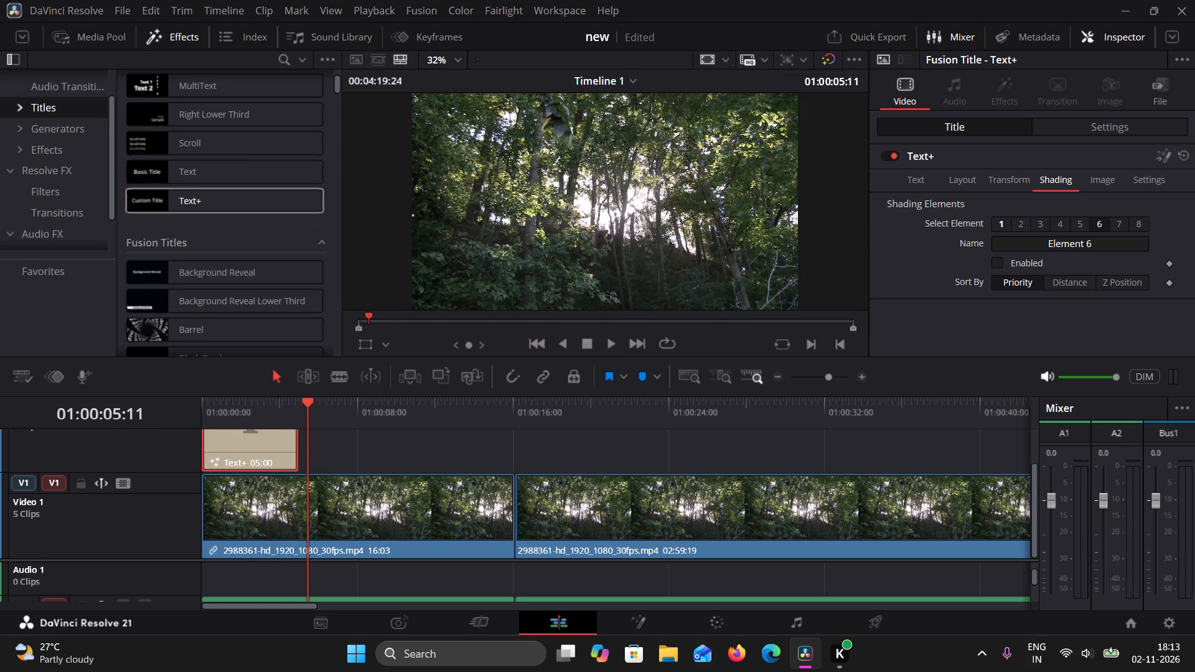
{"action": "scroll", "coordinate": [298, 250], "scroll_direction": "down", "scroll_amount": 2}
{"action": "left_click", "coordinate": [220, 309]}
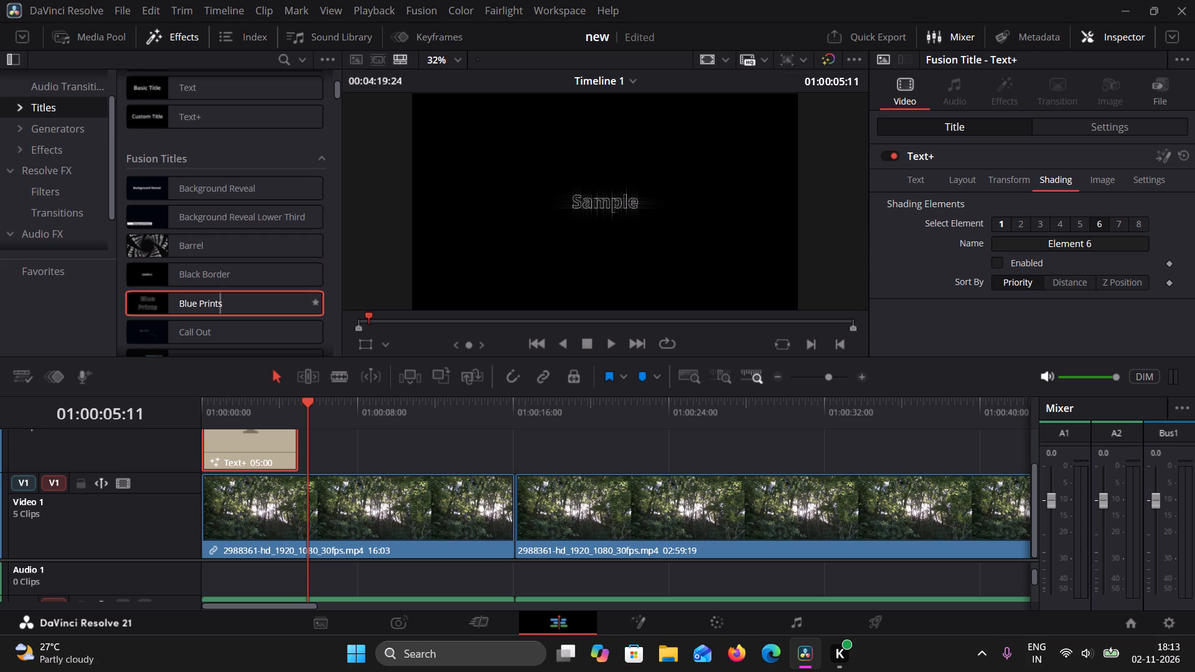
{"action": "scroll", "coordinate": [272, 296], "scroll_direction": "down", "scroll_amount": 3}
{"action": "scroll", "coordinate": [272, 296], "scroll_direction": "up", "scroll_amount": 1}
{"action": "scroll", "coordinate": [272, 296], "scroll_direction": "down", "scroll_amount": 1}
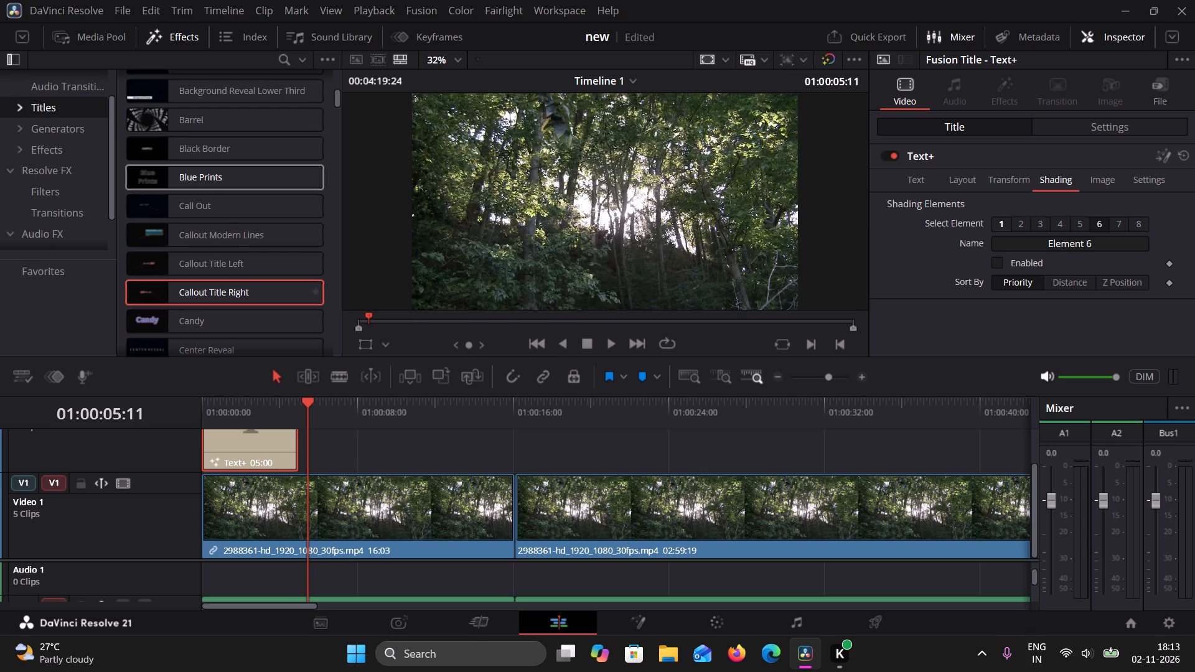
{"action": "scroll", "coordinate": [268, 315], "scroll_direction": "down", "scroll_amount": 8}
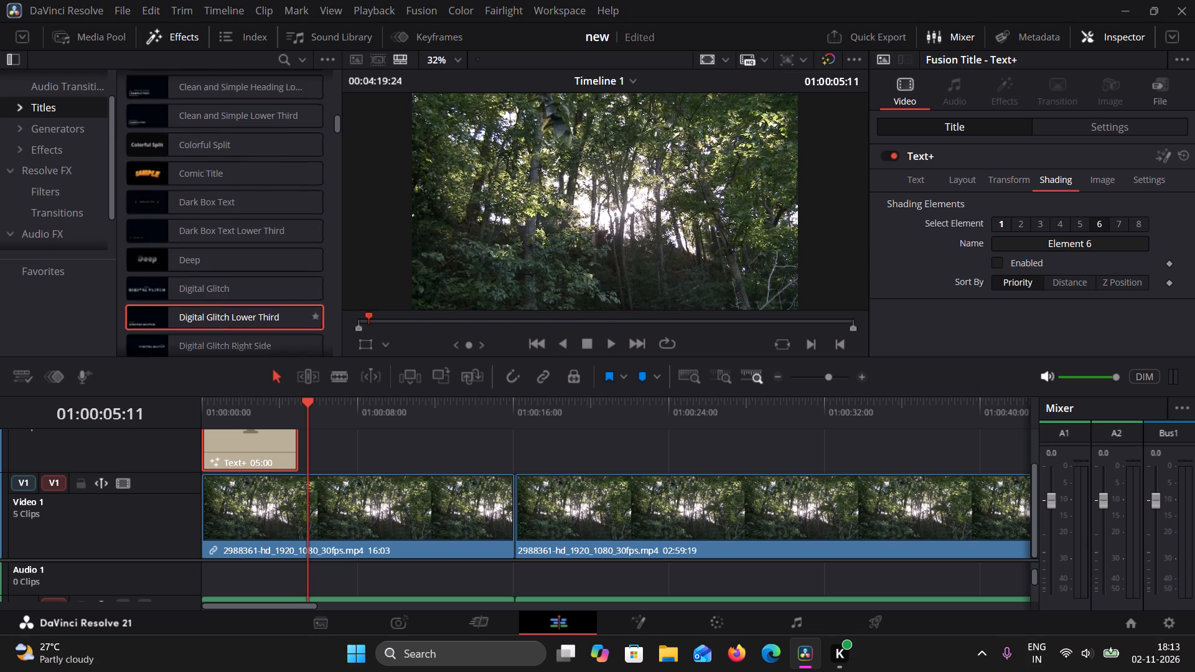
{"action": "scroll", "coordinate": [266, 316], "scroll_direction": "down", "scroll_amount": 2}
{"action": "scroll", "coordinate": [266, 316], "scroll_direction": "up", "scroll_amount": 1}
{"action": "scroll", "coordinate": [266, 316], "scroll_direction": "down", "scroll_amount": 5}
{"action": "scroll", "coordinate": [266, 316], "scroll_direction": "up", "scroll_amount": 1}
{"action": "scroll", "coordinate": [266, 316], "scroll_direction": "down", "scroll_amount": 3}
{"action": "left_click", "coordinate": [275, 219]}
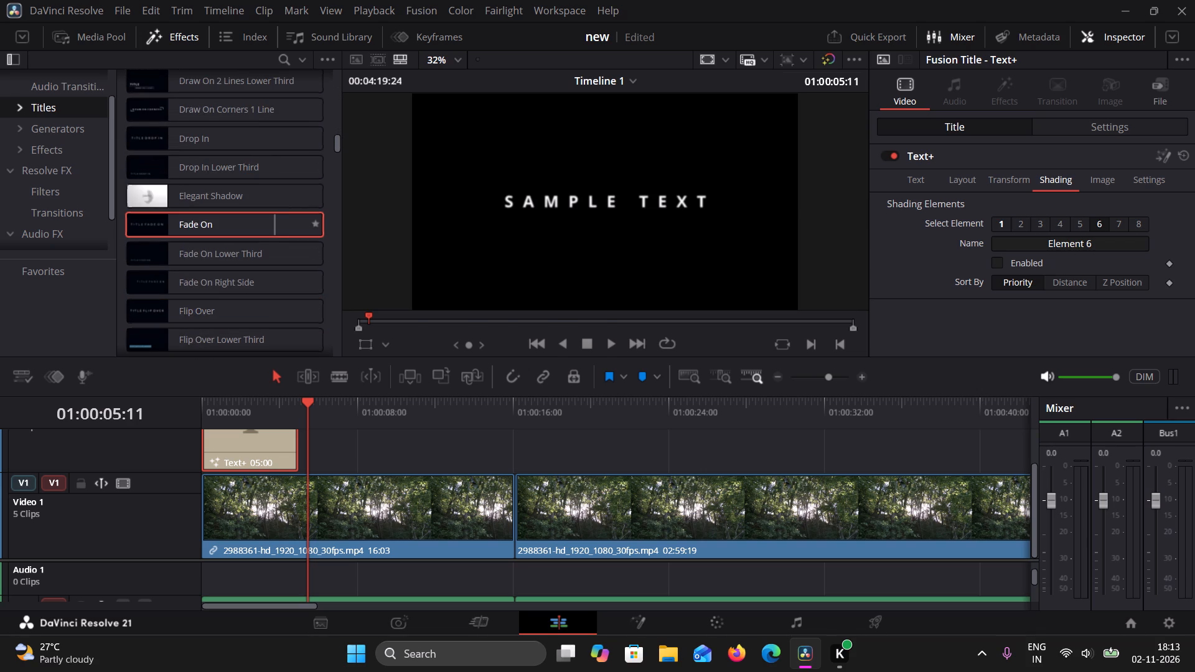
{"action": "left_click_drag", "start_coordinate": [275, 219], "coordinate": [242, 416]}
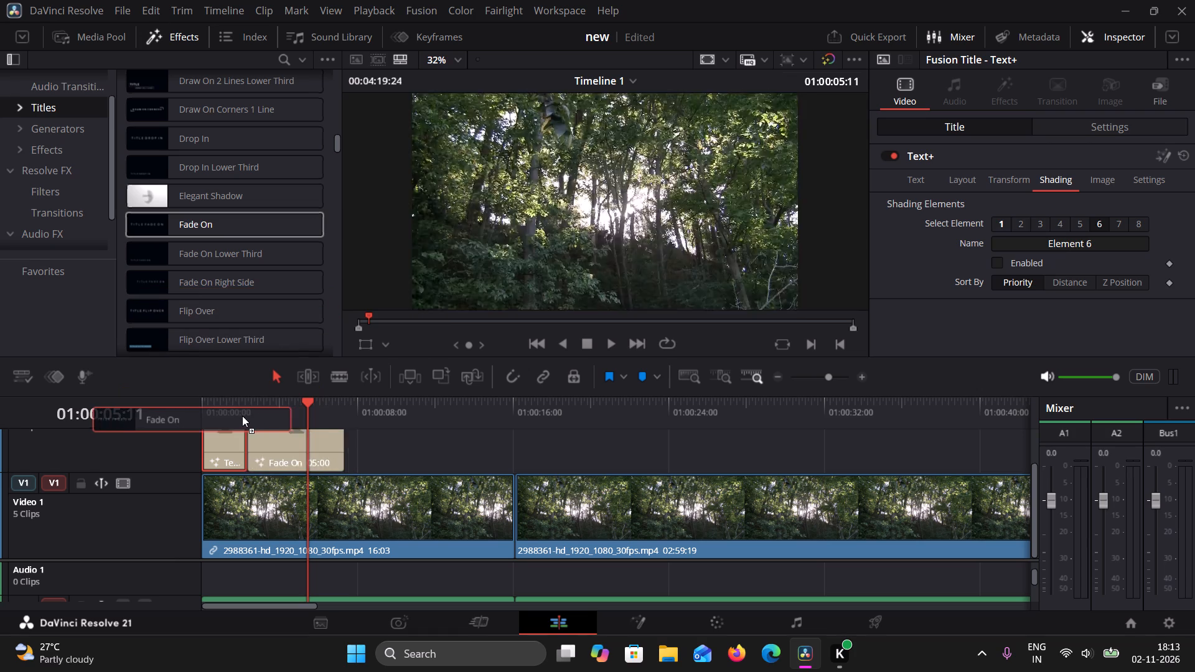
{"action": "left_click_drag", "start_coordinate": [242, 416], "coordinate": [333, 445]}
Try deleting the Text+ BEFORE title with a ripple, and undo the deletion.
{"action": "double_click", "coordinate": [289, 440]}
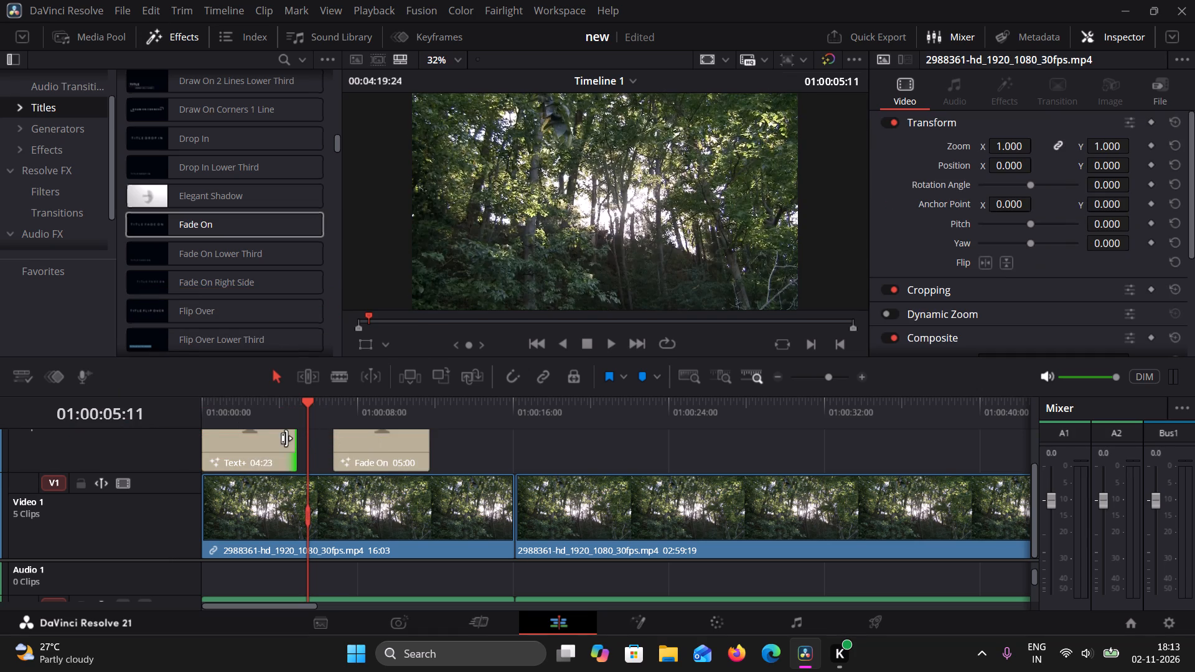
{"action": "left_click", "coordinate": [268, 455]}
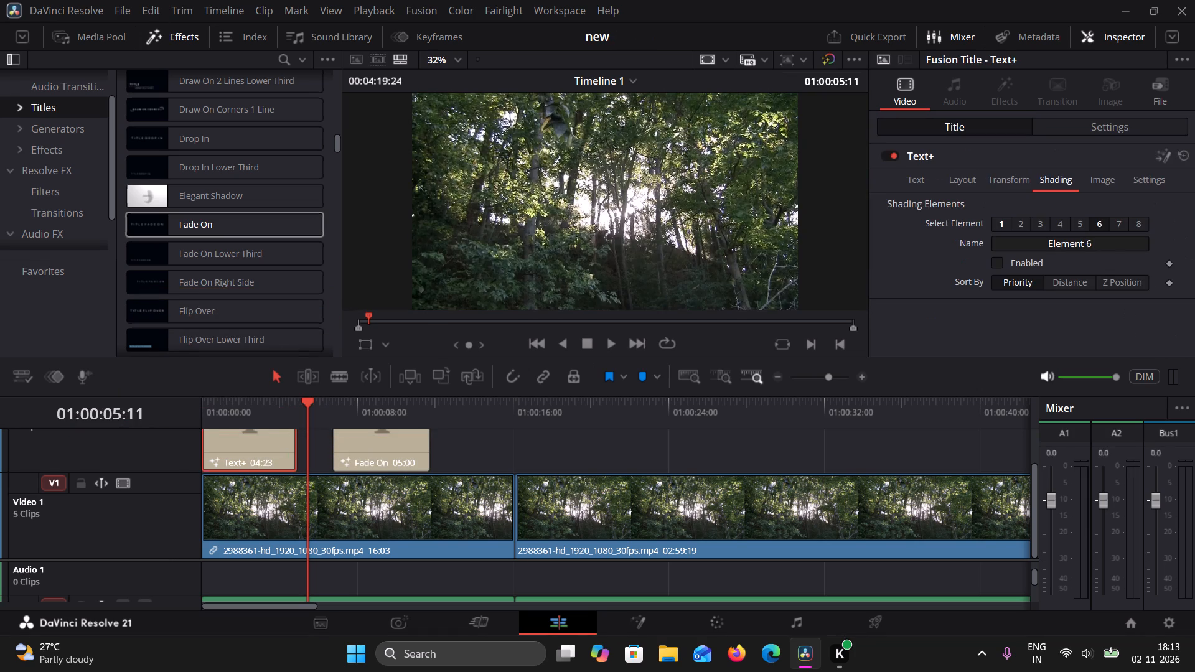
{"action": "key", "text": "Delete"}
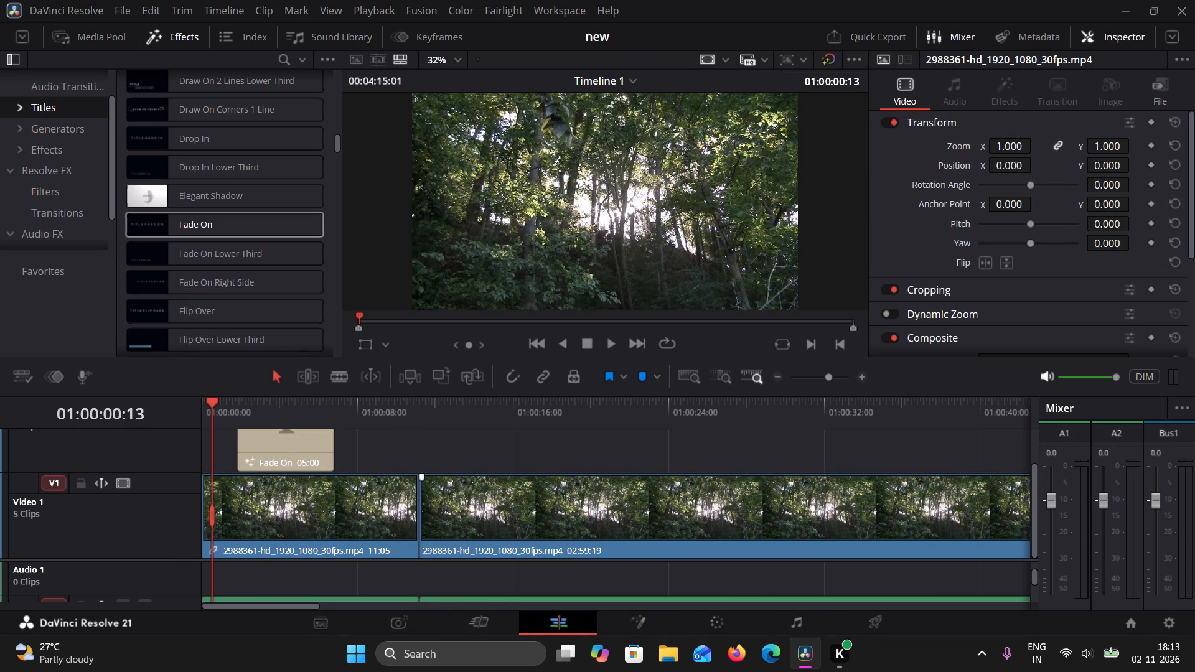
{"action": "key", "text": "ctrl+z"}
Delete the Text+ BEFORE title without rippling the other clips.
{"action": "left_click", "coordinate": [263, 454]}
{"action": "right_click", "coordinate": [263, 454]}
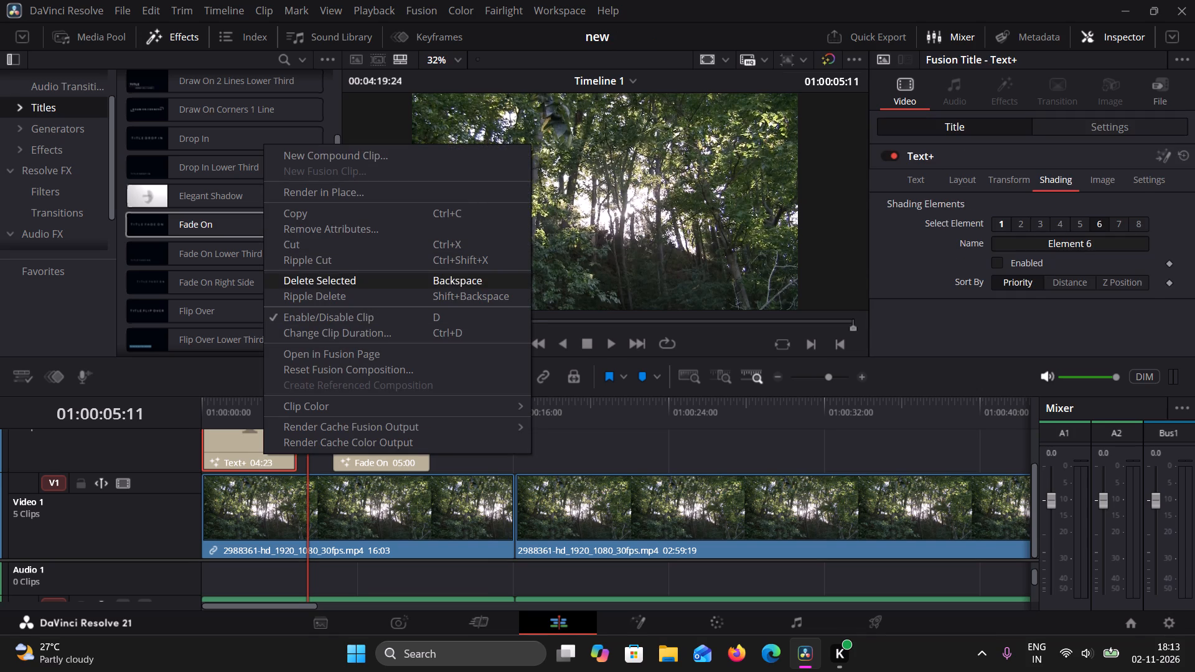
{"action": "left_click", "coordinate": [366, 282]}
Move the Fade On title to the start of the timeline, above the first woodland clip.
{"action": "left_click_drag", "start_coordinate": [355, 443], "coordinate": [198, 450]}
Replace the Fade On title's sample text with BEFORE.
{"action": "double_click", "coordinate": [259, 447]}
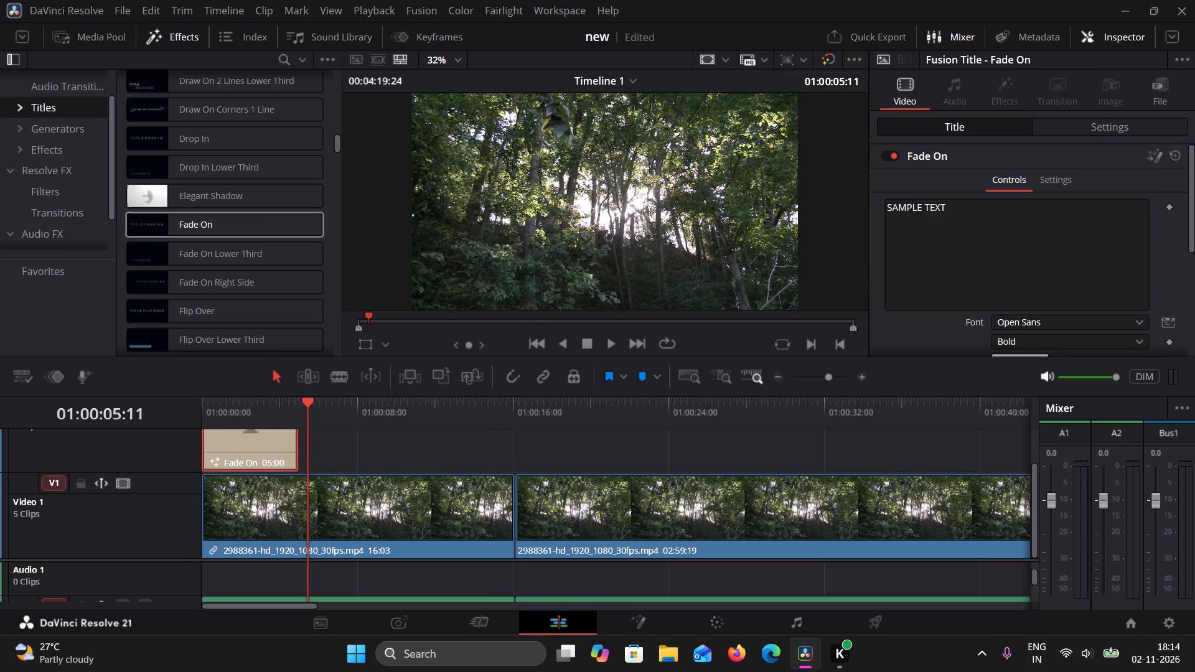
{"action": "left_click_drag", "start_coordinate": [1005, 218], "coordinate": [769, 192]}
{"action": "type", "text": "BFORE"}
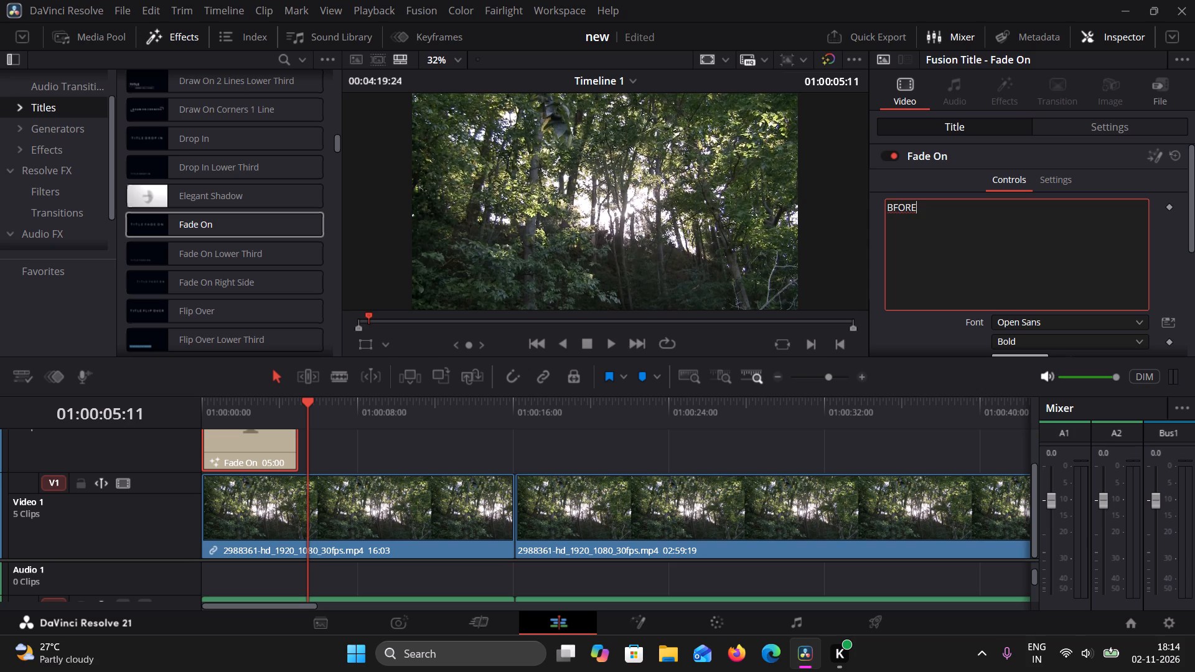
{"action": "key", "text": "BackSpace"}
{"action": "key", "text": "BackSpace"}
{"action": "key", "text": "BackSpace"}
{"action": "key", "text": "BackSpace"}
{"action": "type", "text": "EFORE"}
Set the Fade On title's font to Montserrat.
{"action": "left_click", "coordinate": [1104, 321]}
{"action": "scroll", "coordinate": [1058, 384], "scroll_direction": "down", "scroll_amount": 2}
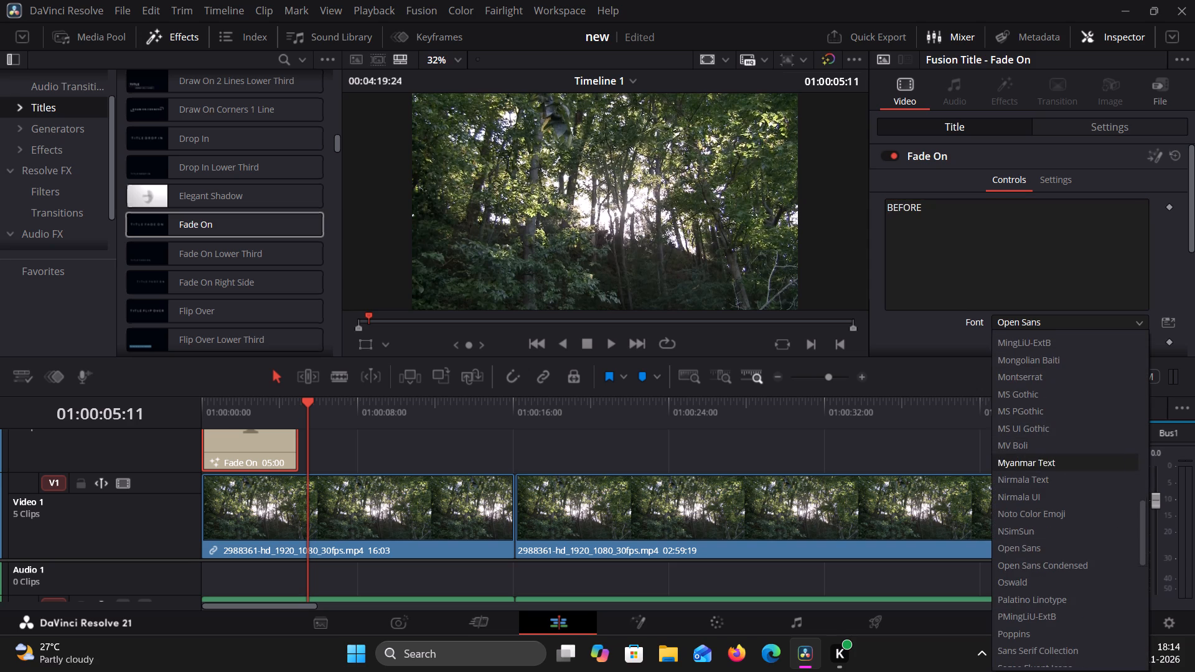
{"action": "left_click", "coordinate": [1075, 373]}
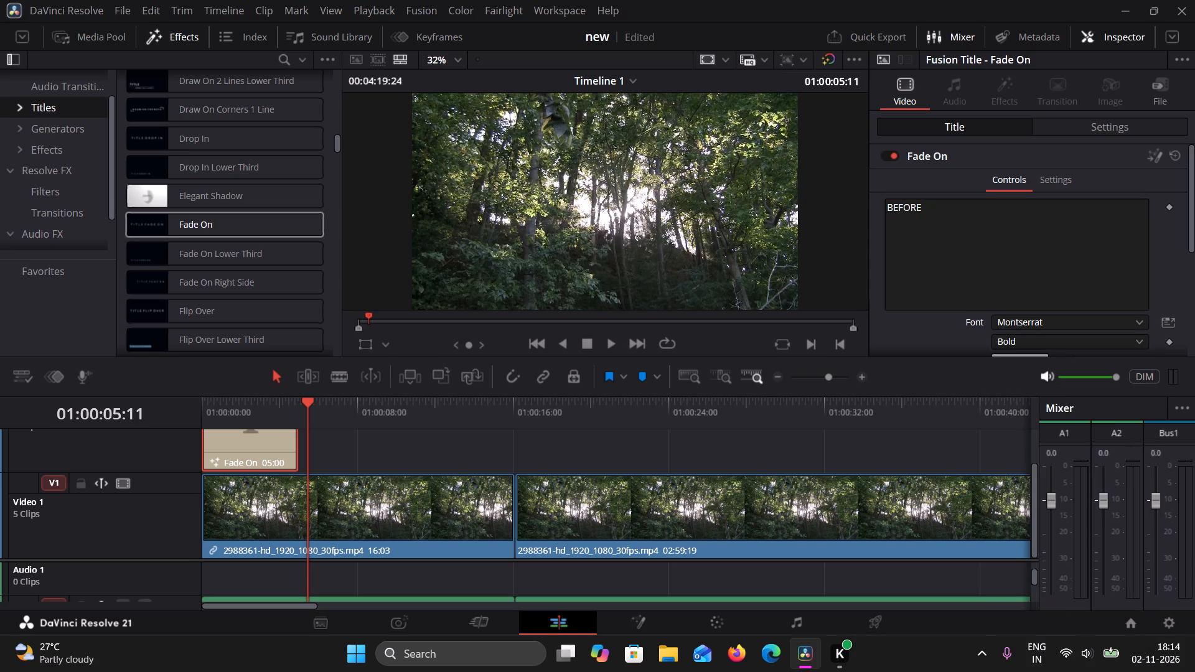
Play the timeline from the start to preview the Fade On BEFORE title's animation.
{"action": "left_click_drag", "start_coordinate": [305, 404], "coordinate": [158, 392]}
{"action": "left_click", "coordinate": [609, 348]}
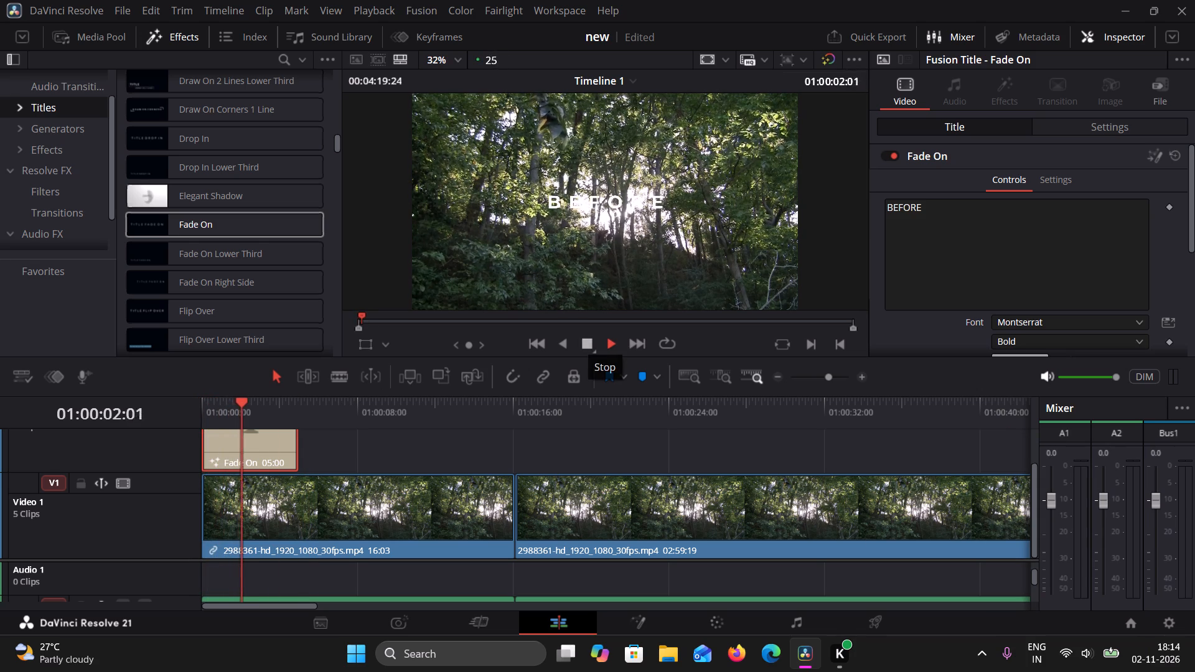
{"action": "left_click", "coordinate": [586, 345]}
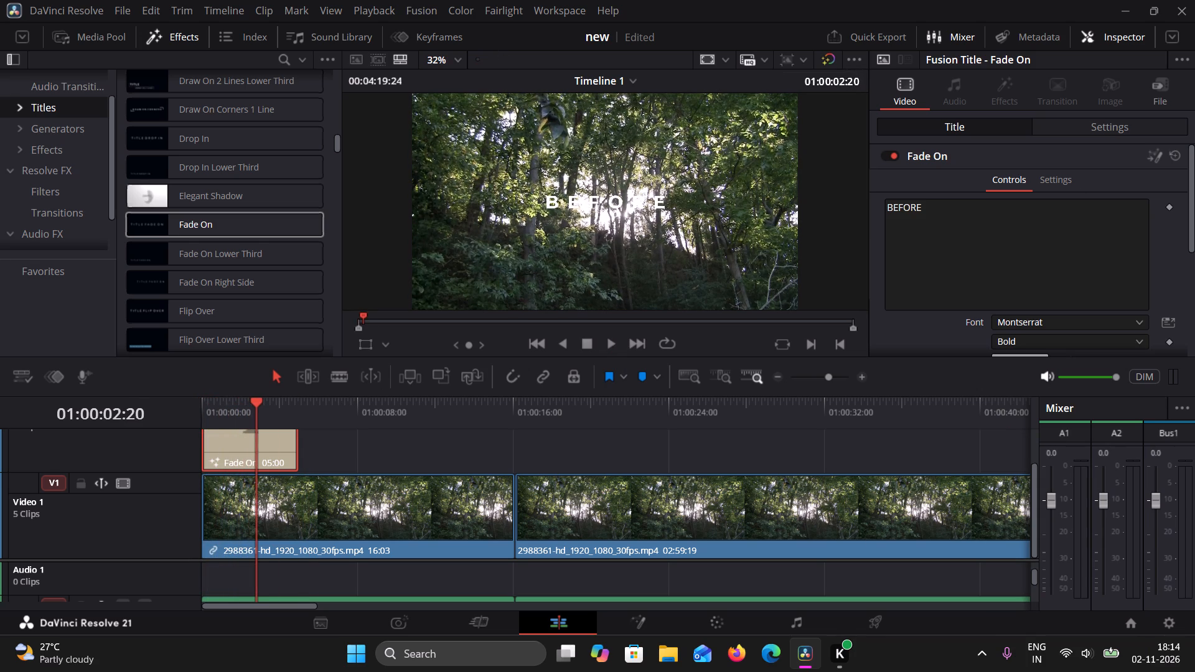
Examine the Fade On title's transform, cropping, composite and stabilization settings.
{"action": "left_click", "coordinate": [1058, 185]}
{"action": "left_click", "coordinate": [1025, 187]}
{"action": "left_click", "coordinate": [1098, 123]}
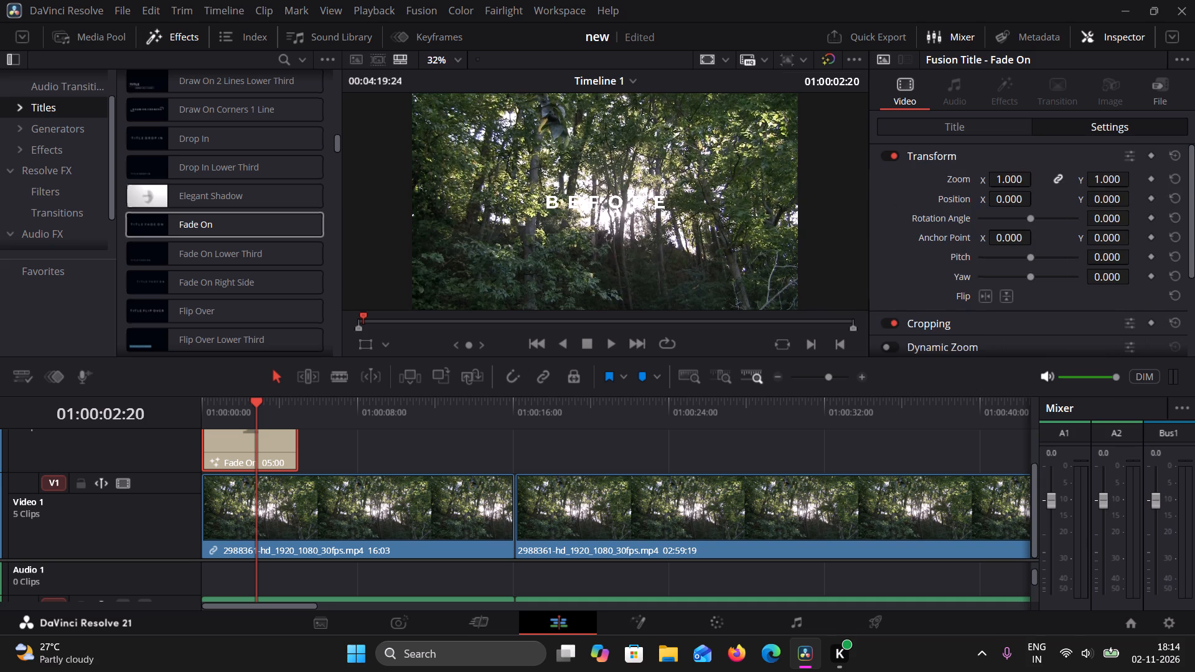
{"action": "scroll", "coordinate": [922, 207], "scroll_direction": "down", "scroll_amount": 1}
{"action": "scroll", "coordinate": [922, 207], "scroll_direction": "up", "scroll_amount": 2}
{"action": "scroll", "coordinate": [922, 207], "scroll_direction": "down", "scroll_amount": 1}
{"action": "scroll", "coordinate": [922, 207], "scroll_direction": "up", "scroll_amount": 2}
{"action": "scroll", "coordinate": [922, 207], "scroll_direction": "down", "scroll_amount": 3}
{"action": "scroll", "coordinate": [922, 207], "scroll_direction": "up", "scroll_amount": 1}
{"action": "scroll", "coordinate": [922, 207], "scroll_direction": "down", "scroll_amount": 4}
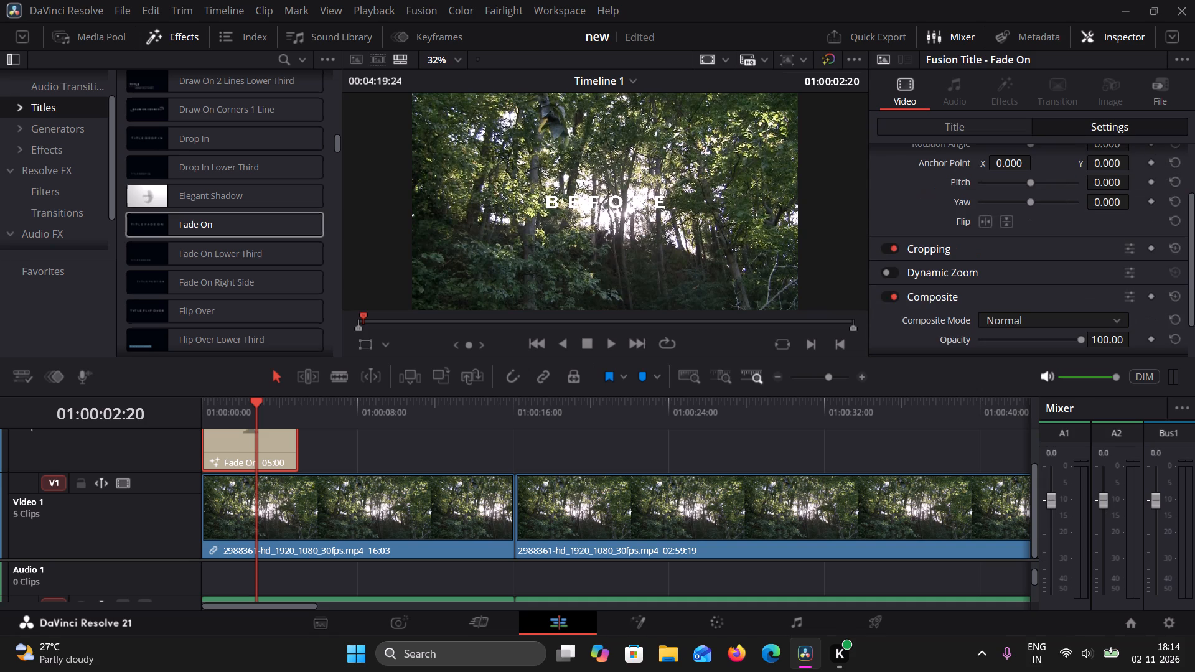
{"action": "scroll", "coordinate": [922, 207], "scroll_direction": "down", "scroll_amount": 4}
{"action": "scroll", "coordinate": [922, 207], "scroll_direction": "up", "scroll_amount": 6}
{"action": "scroll", "coordinate": [922, 207], "scroll_direction": "down", "scroll_amount": 5}
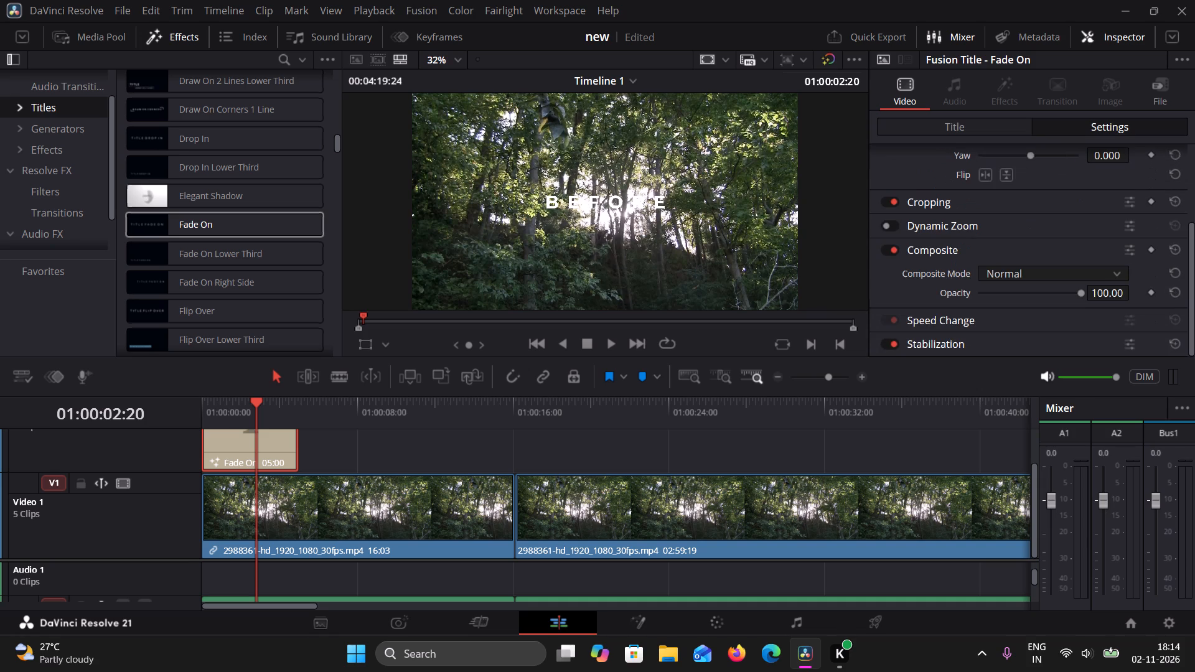
{"action": "scroll", "coordinate": [922, 207], "scroll_direction": "down", "scroll_amount": 3}
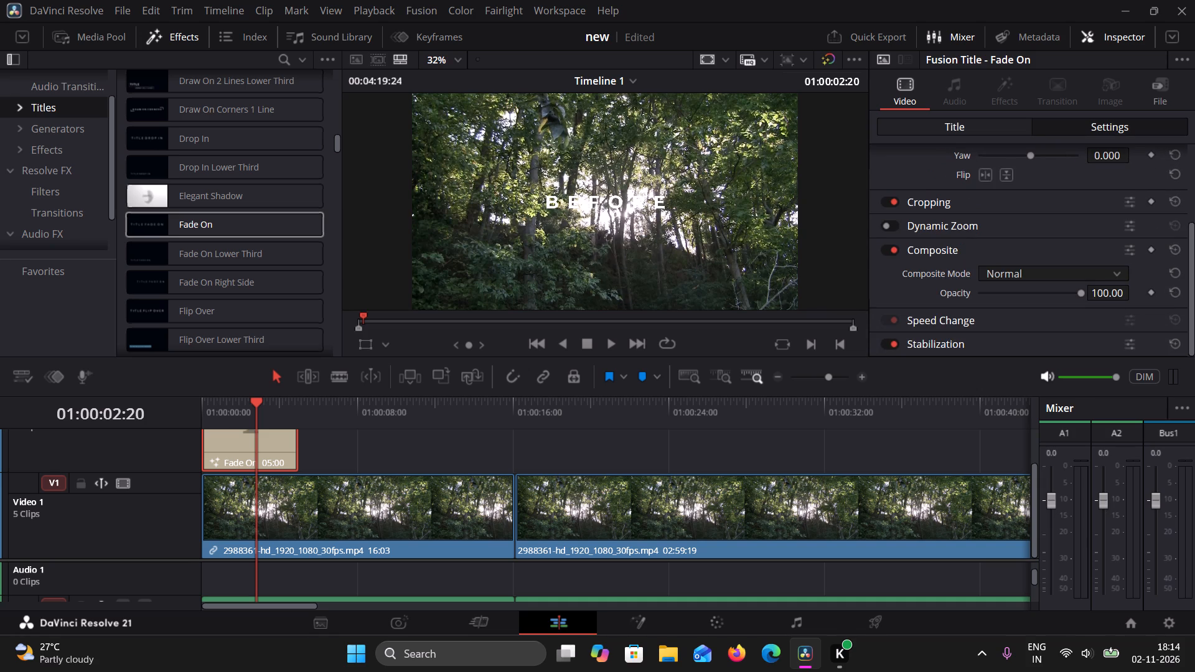
Set the Fade On title's text color to black (#000000).
{"action": "left_click", "coordinate": [988, 123]}
{"action": "scroll", "coordinate": [1057, 190], "scroll_direction": "down", "scroll_amount": 2}
{"action": "scroll", "coordinate": [1059, 192], "scroll_direction": "up", "scroll_amount": 3}
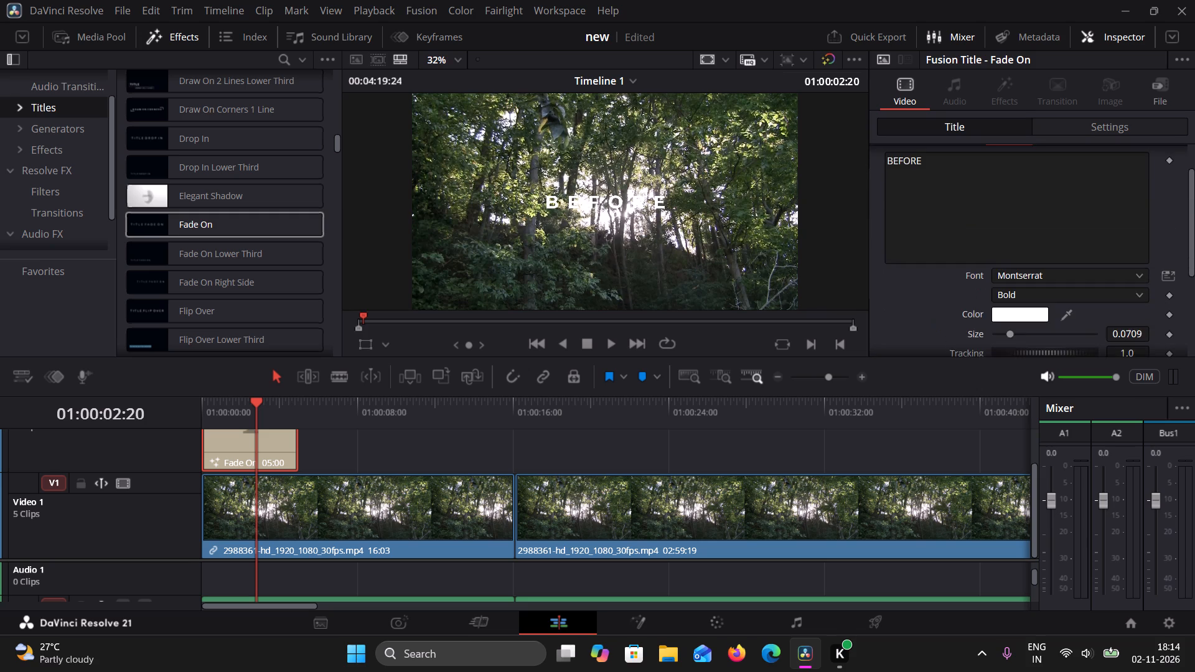
{"action": "scroll", "coordinate": [1051, 218], "scroll_direction": "down", "scroll_amount": 2}
{"action": "left_click", "coordinate": [1024, 263]}
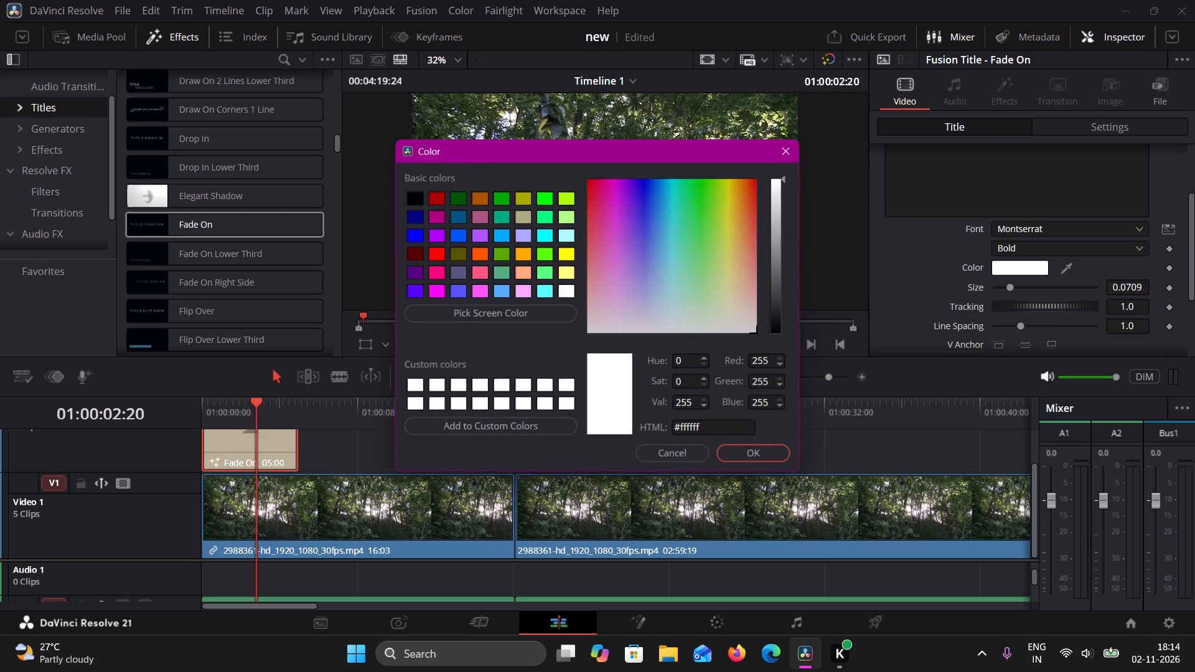
{"action": "left_click", "coordinate": [409, 198]}
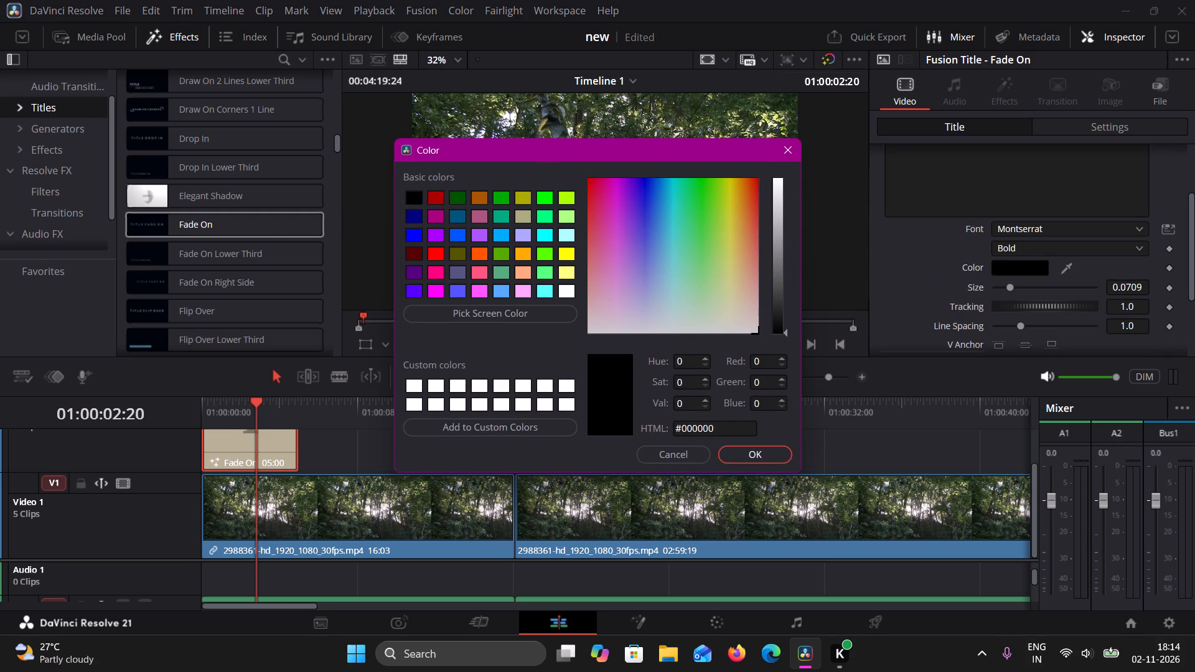
{"action": "left_click", "coordinate": [754, 456]}
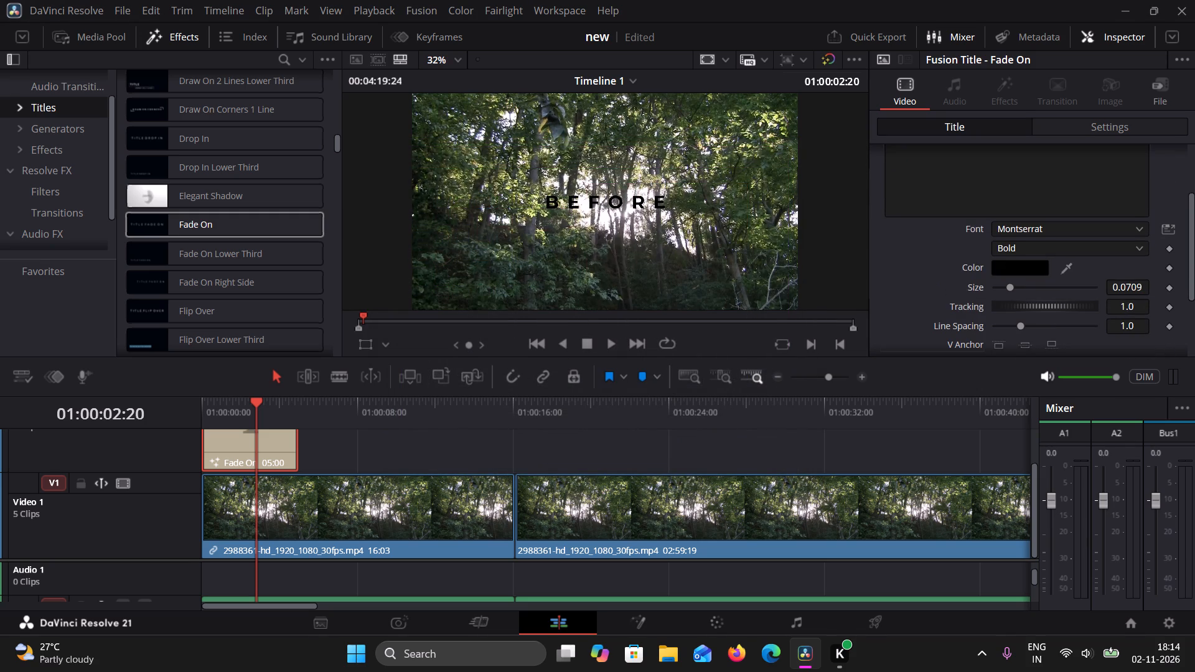
Enlarge the BEFORE title's text to a size of 0.1339 and set its line spacing to 0.504.
{"action": "left_click_drag", "start_coordinate": [1016, 284], "coordinate": [1031, 294]}
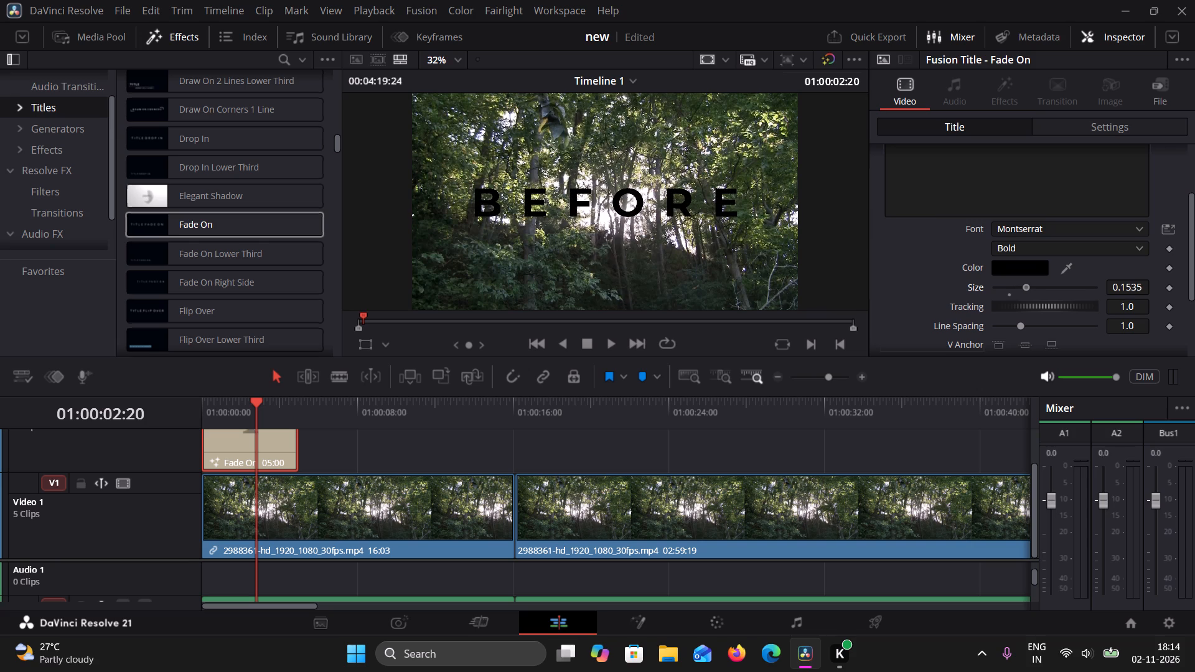
{"action": "left_click_drag", "start_coordinate": [1031, 294], "coordinate": [1028, 293]}
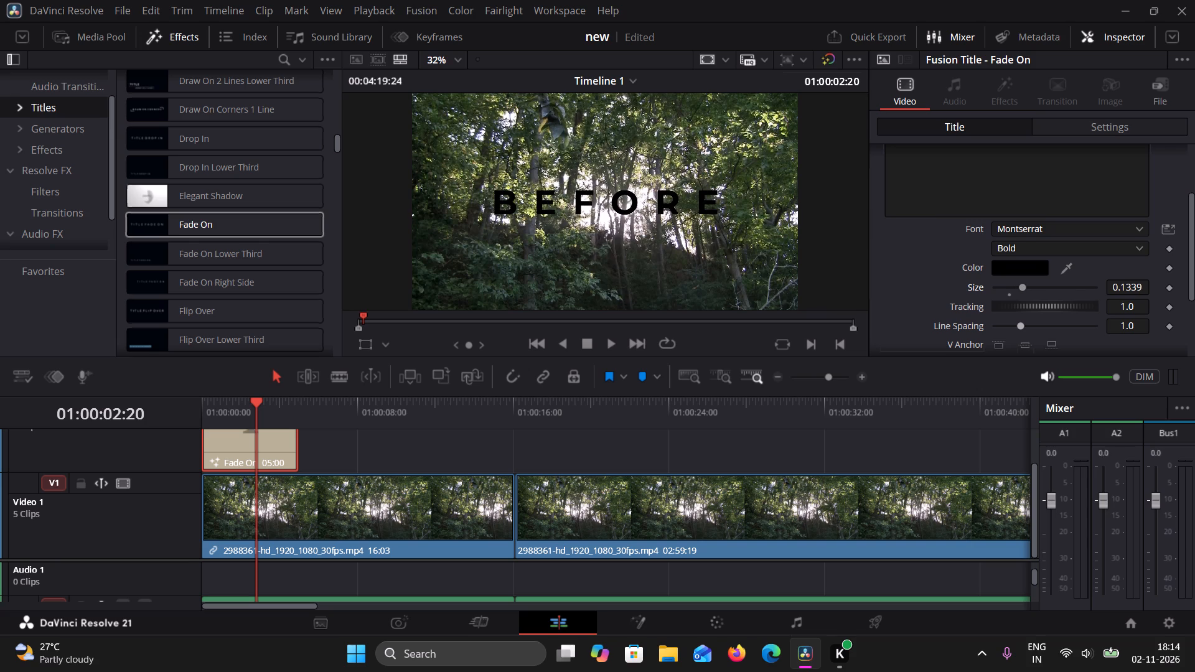
{"action": "left_click_drag", "start_coordinate": [1019, 330], "coordinate": [999, 324]}
{"action": "left_click_drag", "start_coordinate": [999, 324], "coordinate": [1006, 327]}
Compare other installed fonts on the BEFORE title and keep Montserrat.
{"action": "scroll", "coordinate": [1050, 292], "scroll_direction": "down", "scroll_amount": 2}
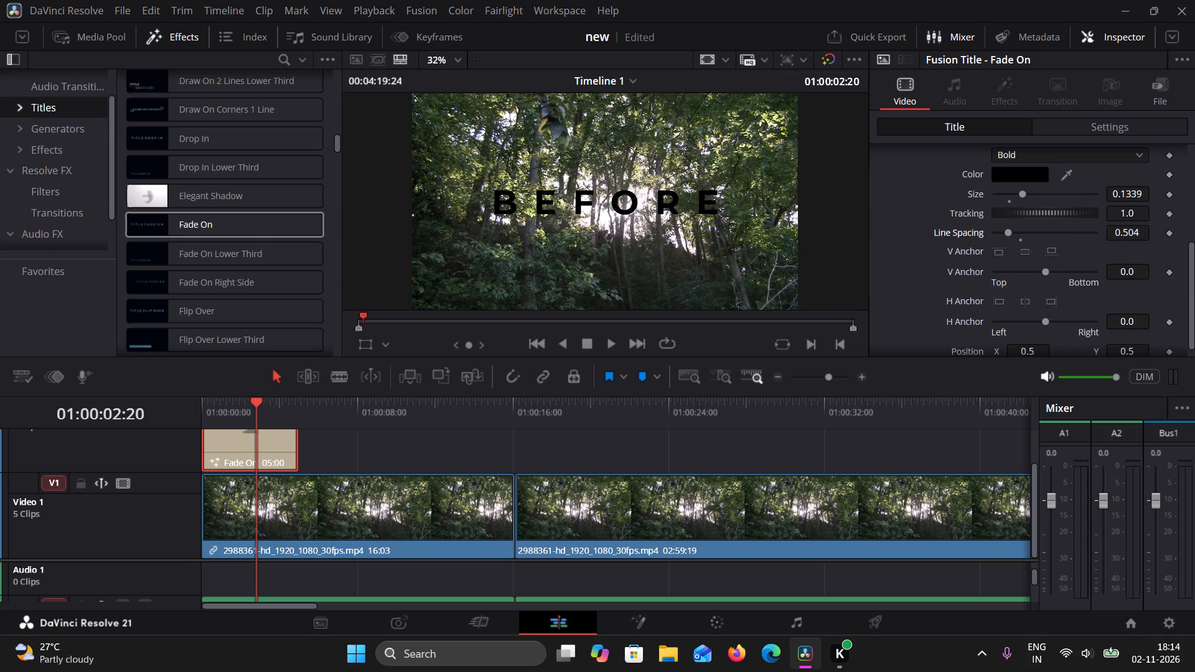
{"action": "scroll", "coordinate": [1033, 323], "scroll_direction": "down", "scroll_amount": 3}
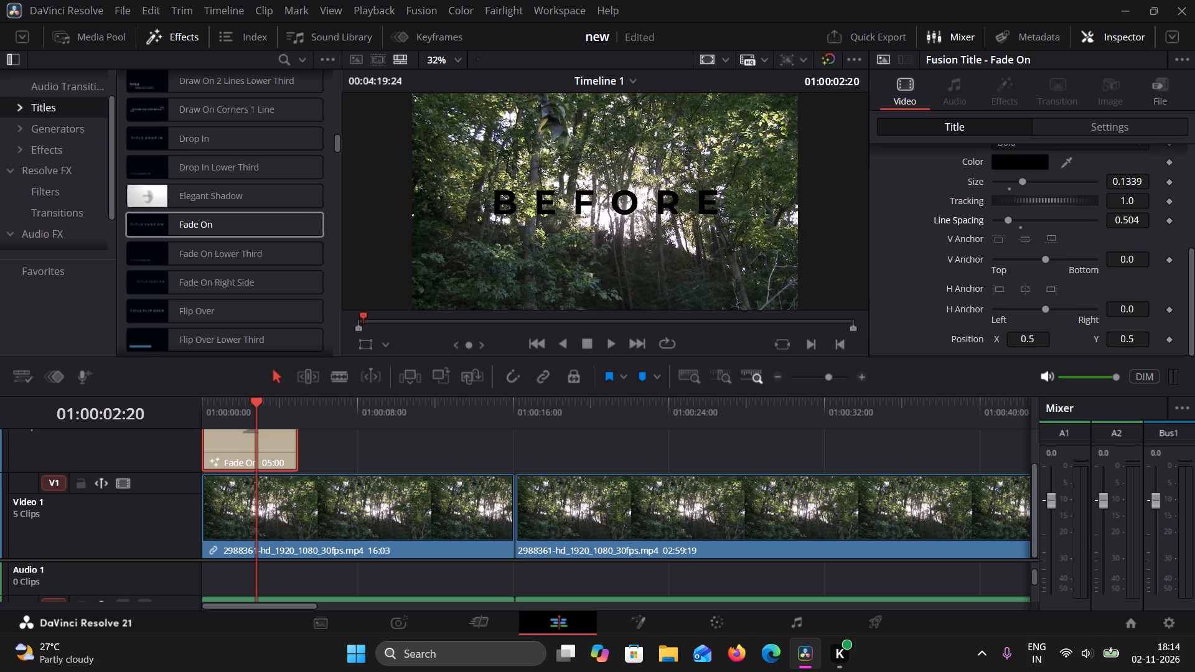
{"action": "scroll", "coordinate": [1033, 323], "scroll_direction": "down", "scroll_amount": 1}
{"action": "scroll", "coordinate": [1033, 323], "scroll_direction": "up", "scroll_amount": 6}
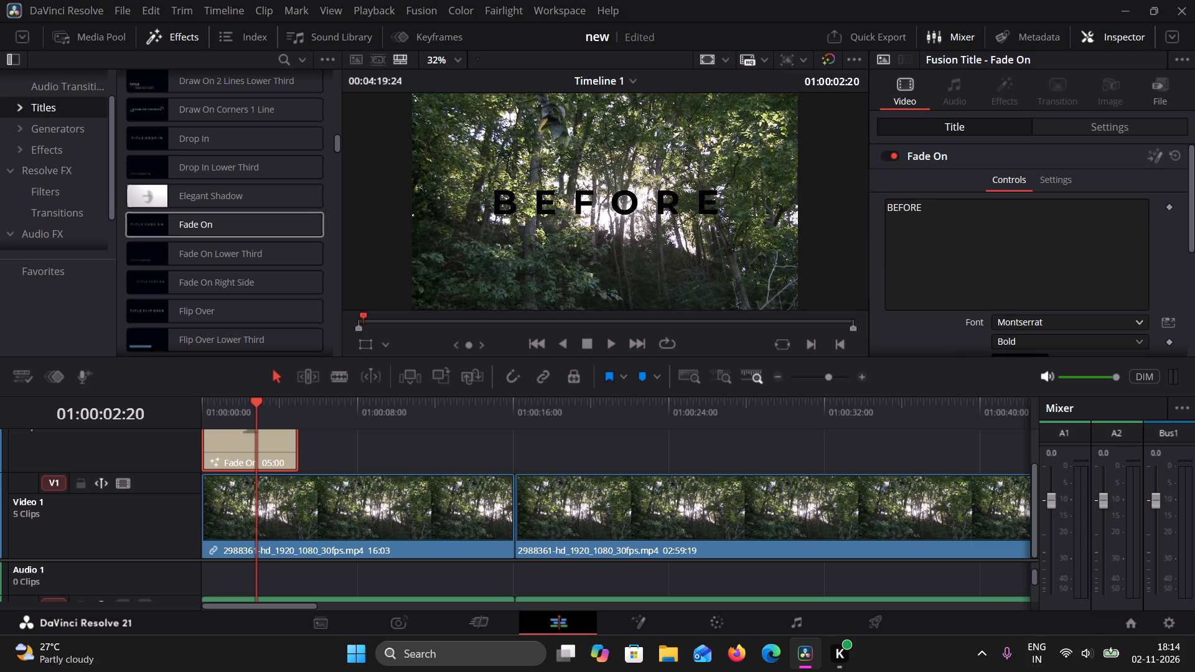
{"action": "left_click", "coordinate": [1039, 322]}
{"action": "scroll", "coordinate": [1019, 421], "scroll_direction": "down", "scroll_amount": 4}
{"action": "scroll", "coordinate": [1021, 422], "scroll_direction": "up", "scroll_amount": 1}
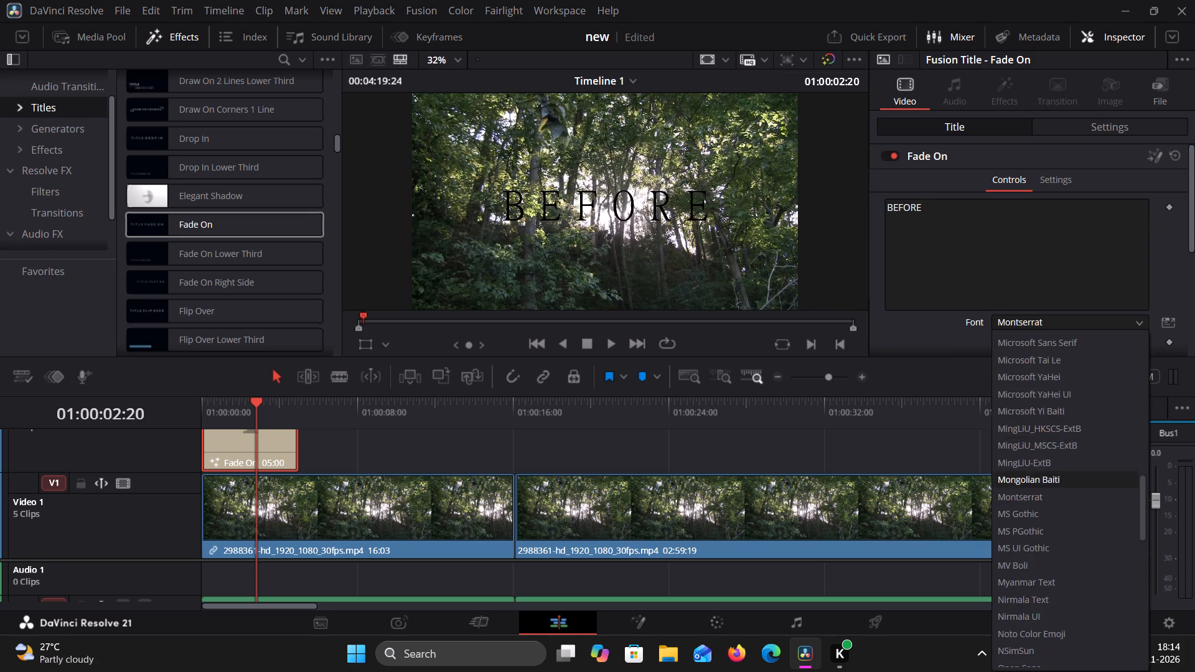
{"action": "scroll", "coordinate": [1052, 472], "scroll_direction": "down", "scroll_amount": 5}
{"action": "scroll", "coordinate": [1049, 541], "scroll_direction": "down", "scroll_amount": 7}
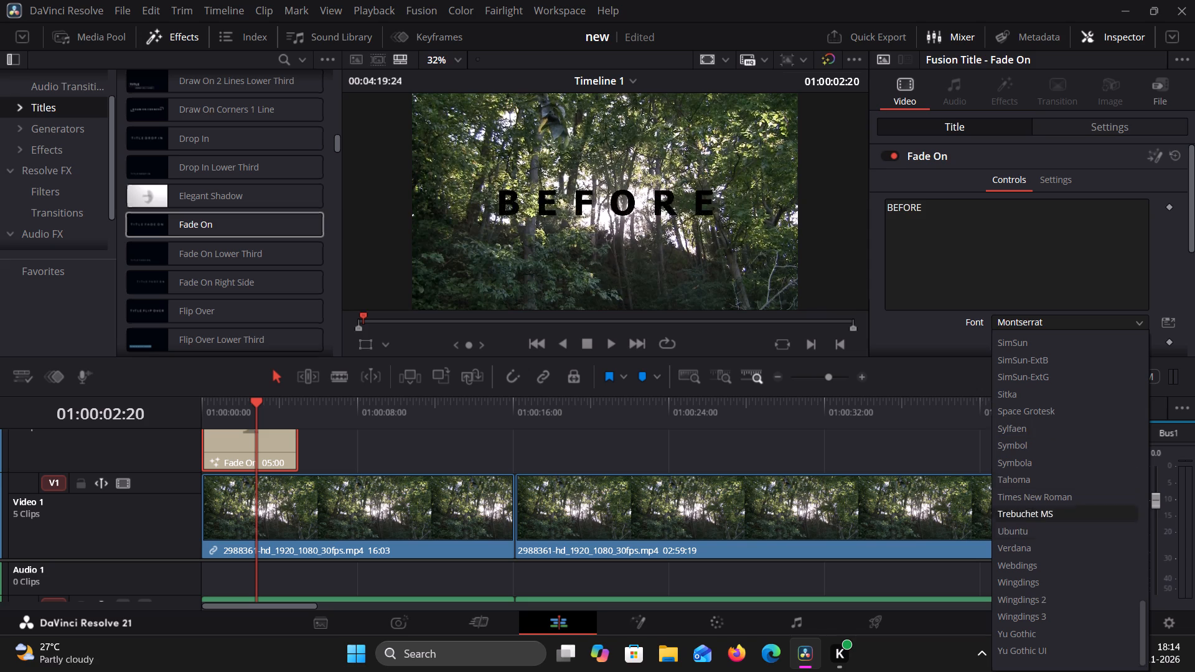
{"action": "scroll", "coordinate": [1016, 651], "scroll_direction": "down", "scroll_amount": 5}
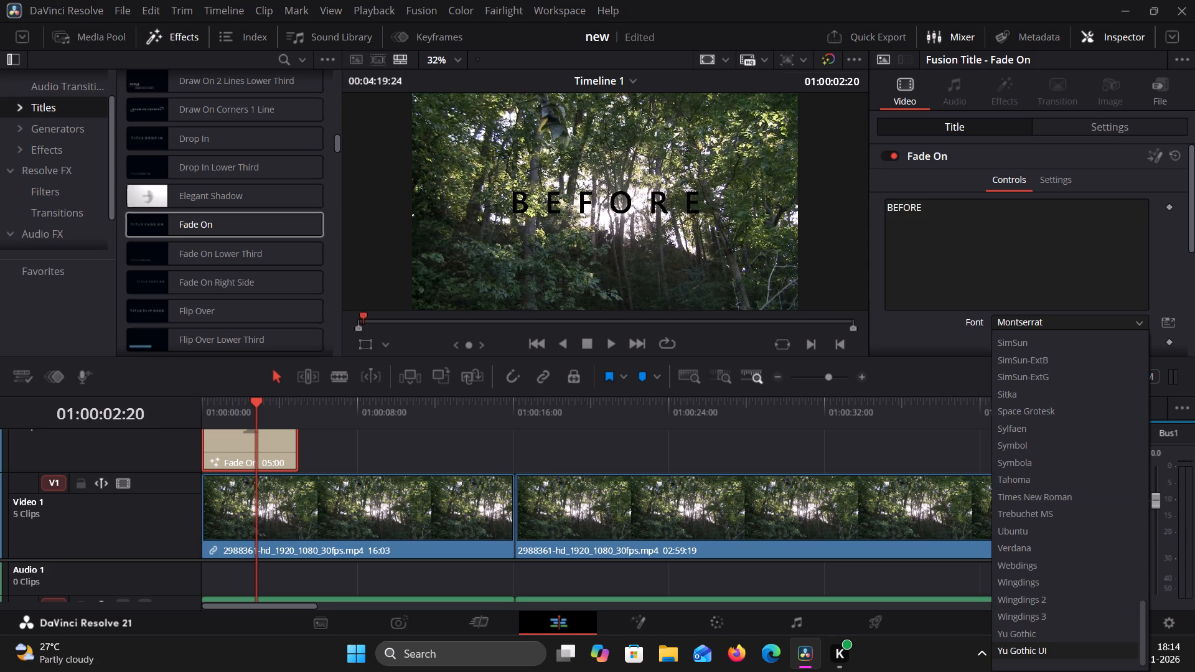
{"action": "scroll", "coordinate": [1018, 628], "scroll_direction": "up", "scroll_amount": 4}
{"action": "scroll", "coordinate": [1052, 488], "scroll_direction": "up", "scroll_amount": 4}
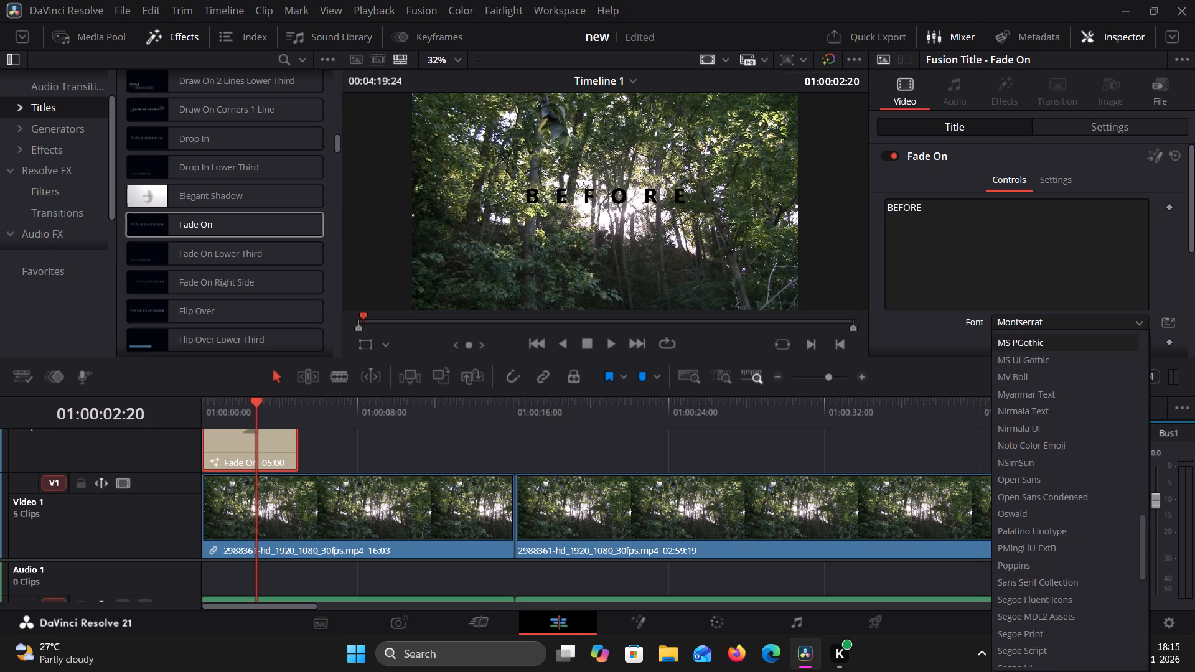
{"action": "scroll", "coordinate": [1095, 343], "scroll_direction": "up", "scroll_amount": 3}
{"action": "left_click", "coordinate": [1044, 468]}
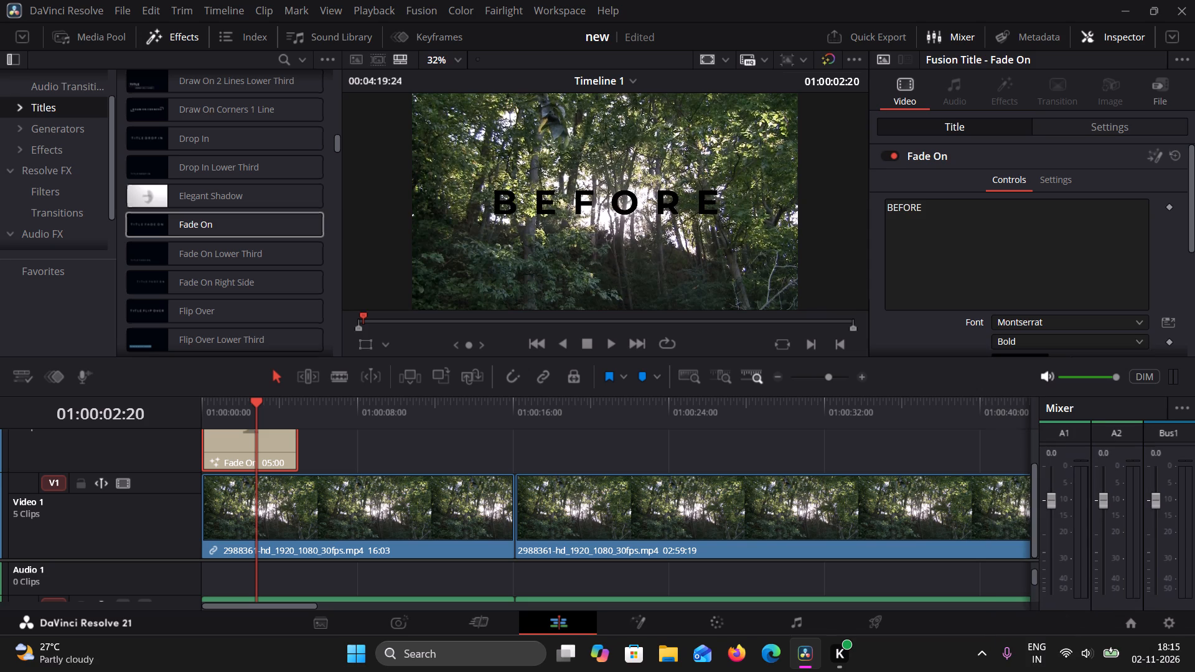
Play the opening of the timeline from its start to preview the restyled BEFORE title's animation.
{"action": "left_click", "coordinate": [607, 342]}
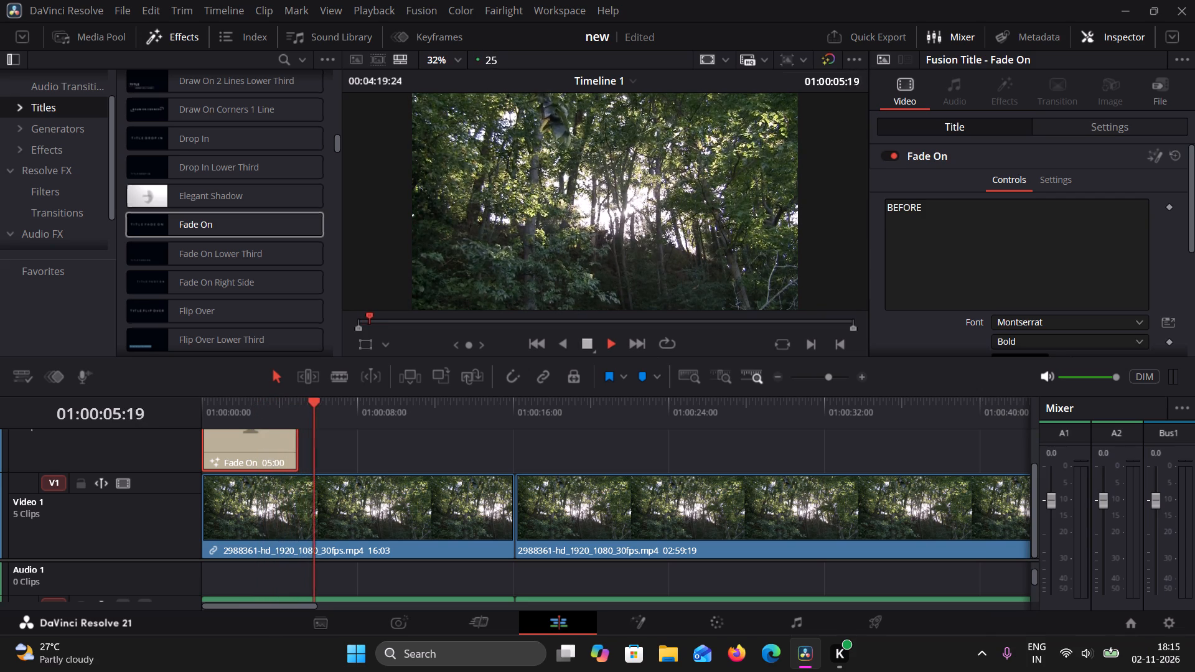
{"action": "left_click", "coordinate": [588, 345]}
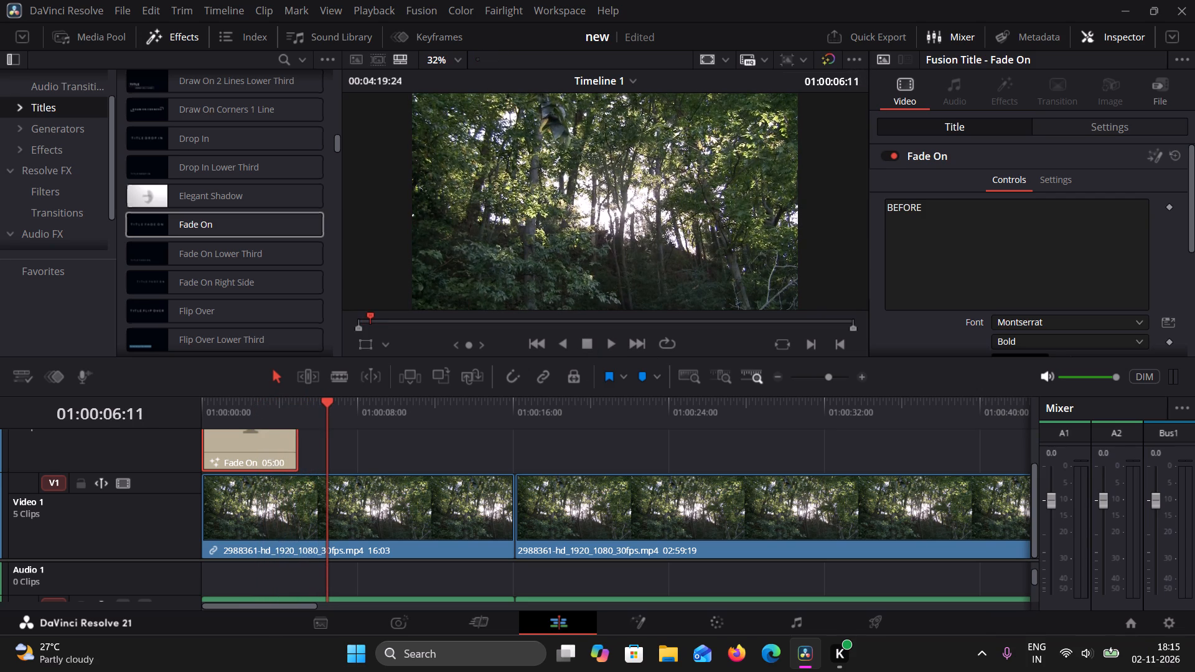
{"action": "left_click", "coordinate": [1011, 388]}
{"action": "left_click_drag", "start_coordinate": [370, 317], "coordinate": [333, 327]}
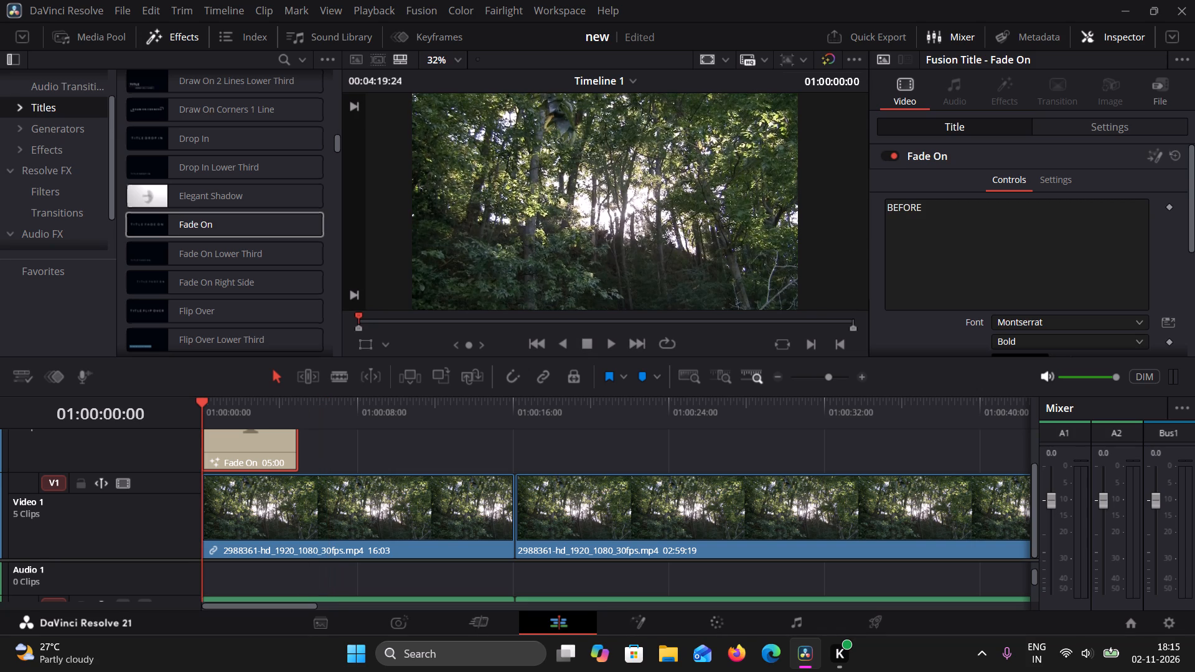
{"action": "left_click", "coordinate": [604, 348]}
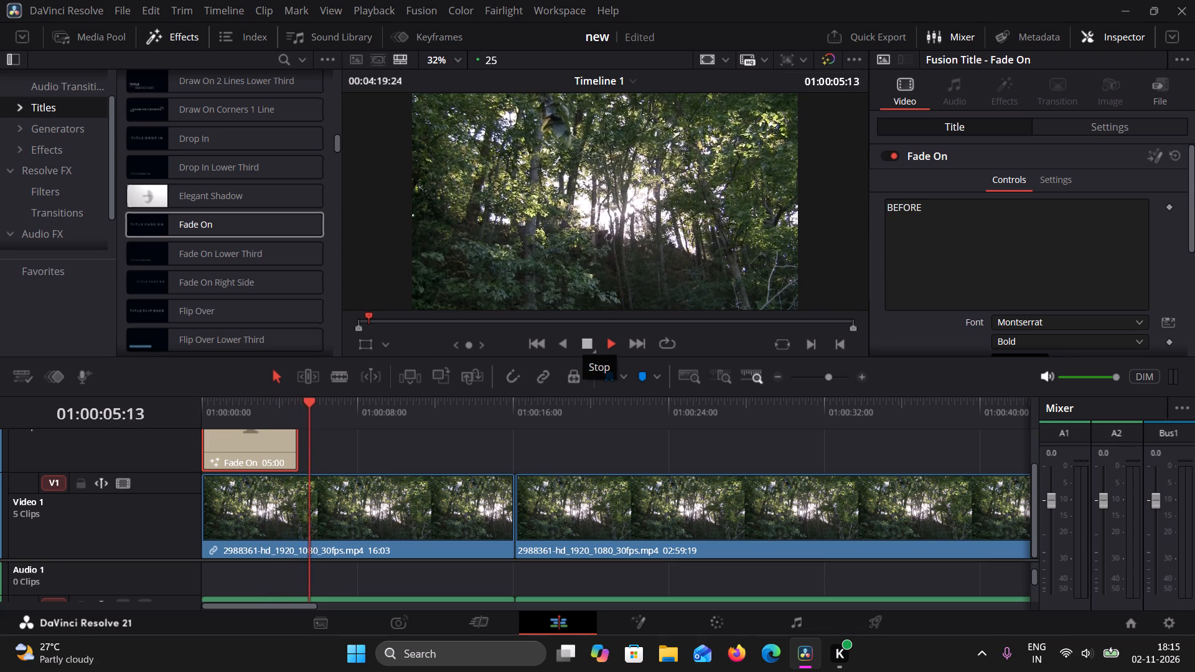
{"action": "left_click", "coordinate": [581, 345]}
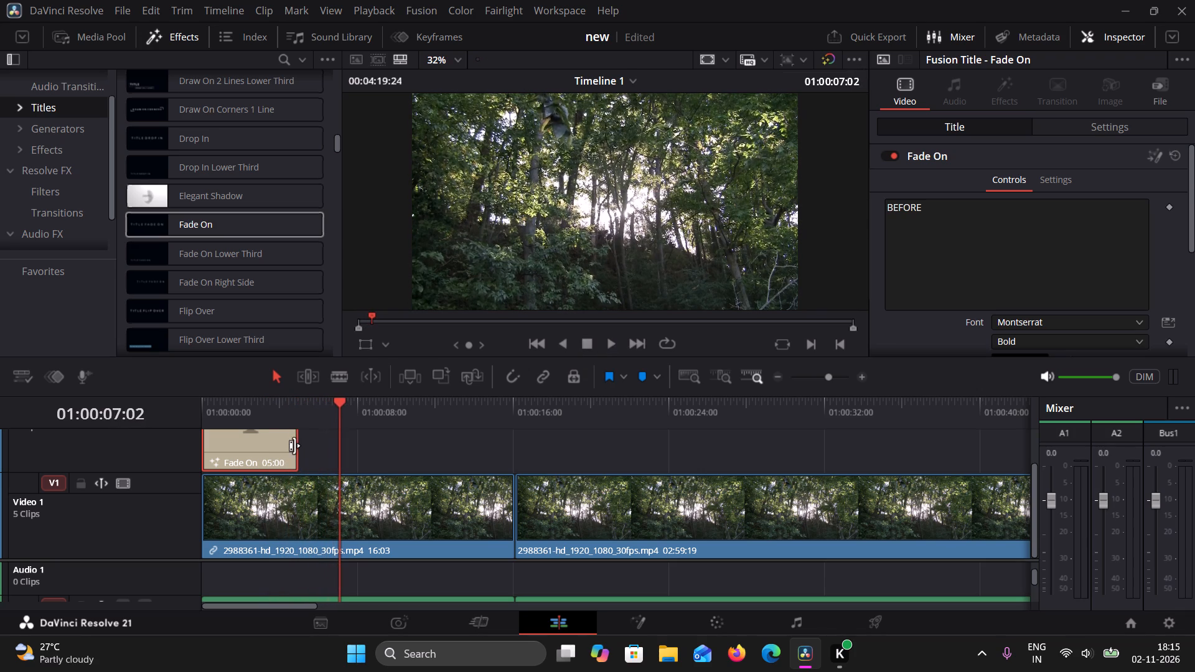
{"action": "left_click", "coordinate": [579, 340]}
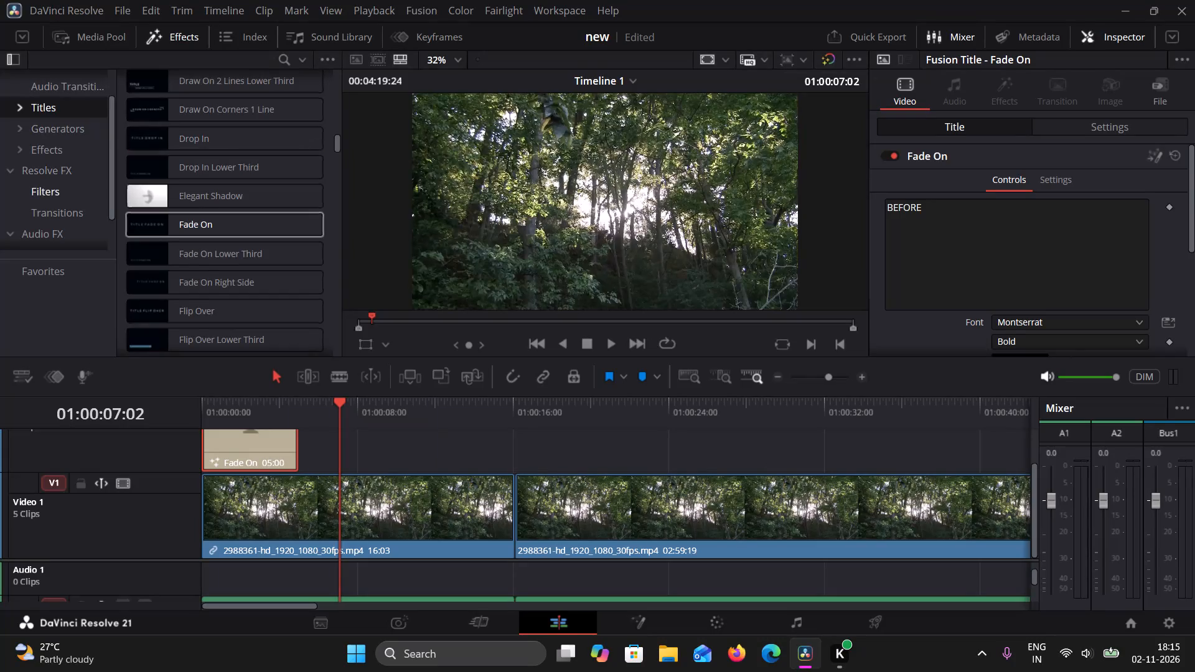
Browse the video effects, Resolve FX transitions and Fairlight FX available in the effects library.
{"action": "left_click", "coordinate": [58, 151]}
{"action": "scroll", "coordinate": [243, 116], "scroll_direction": "up", "scroll_amount": 2}
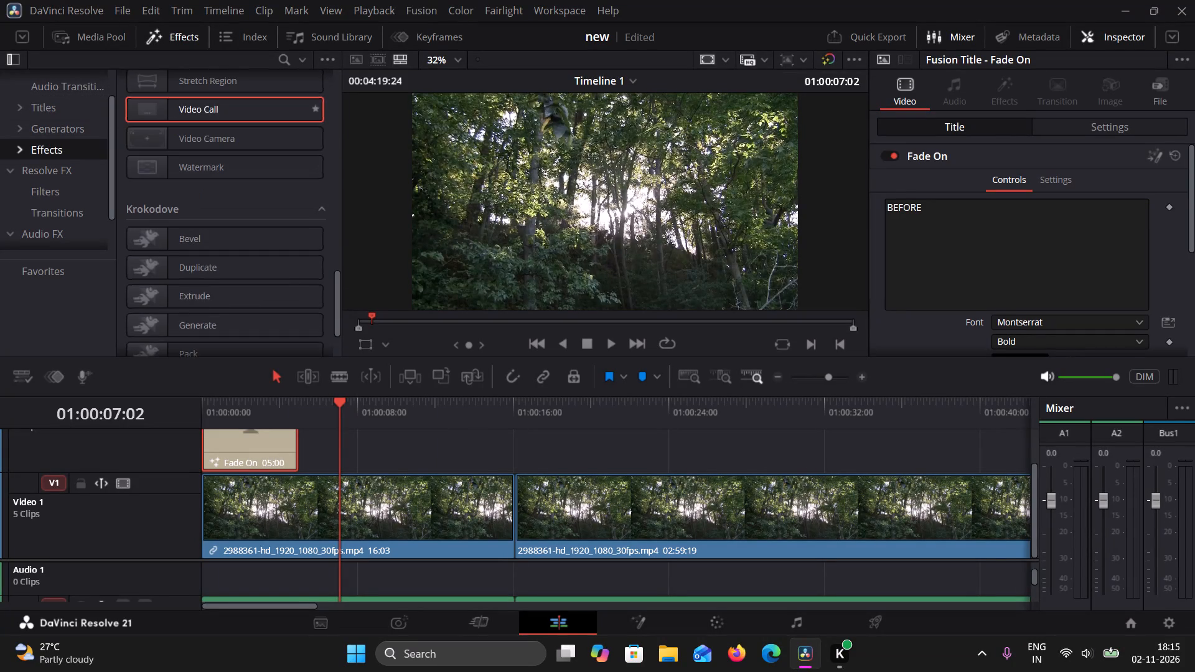
{"action": "scroll", "coordinate": [243, 116], "scroll_direction": "up", "scroll_amount": 3}
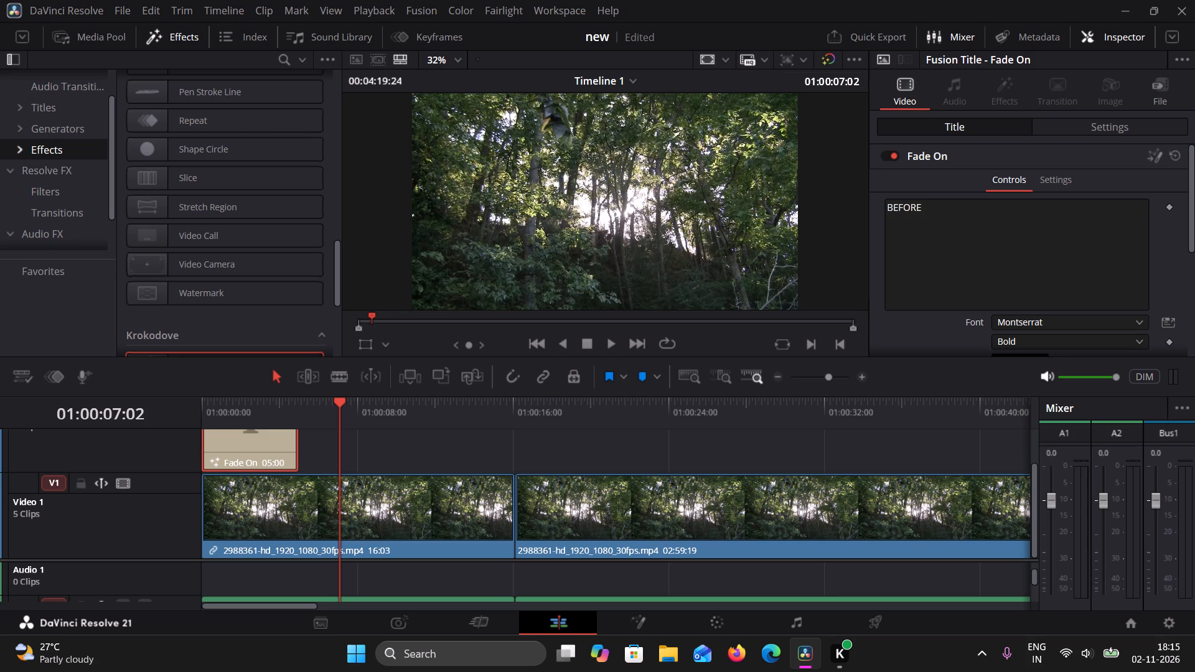
{"action": "left_click_drag", "start_coordinate": [347, 403], "coordinate": [188, 441]}
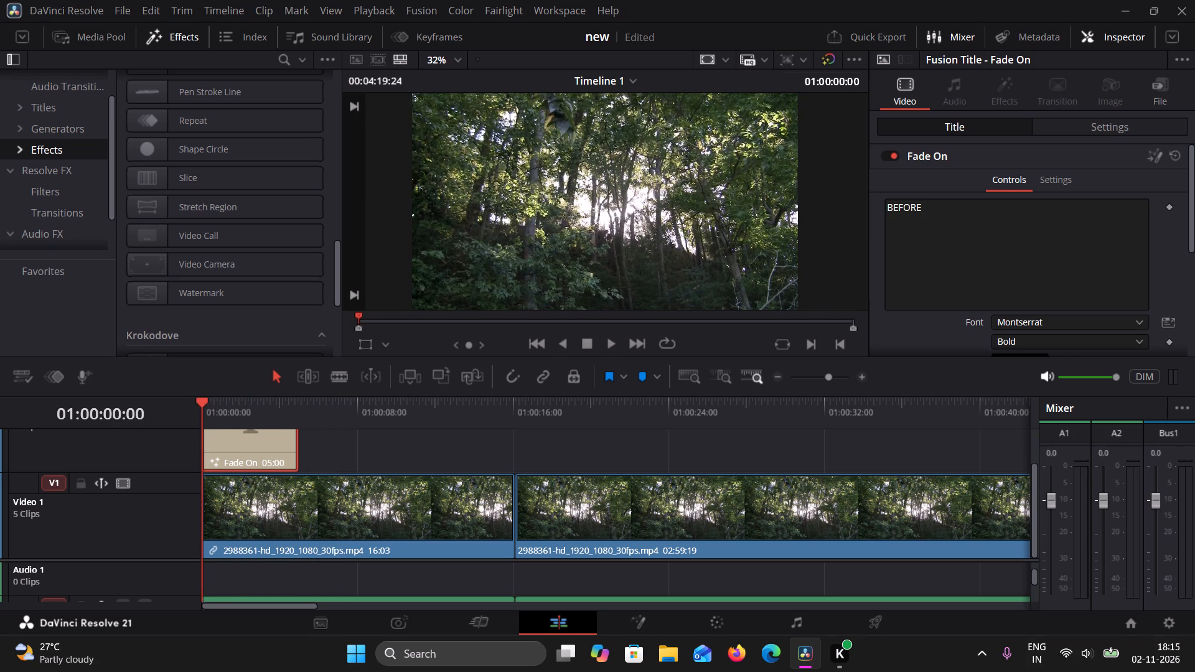
{"action": "scroll", "coordinate": [544, 464], "scroll_direction": "down", "scroll_amount": 2}
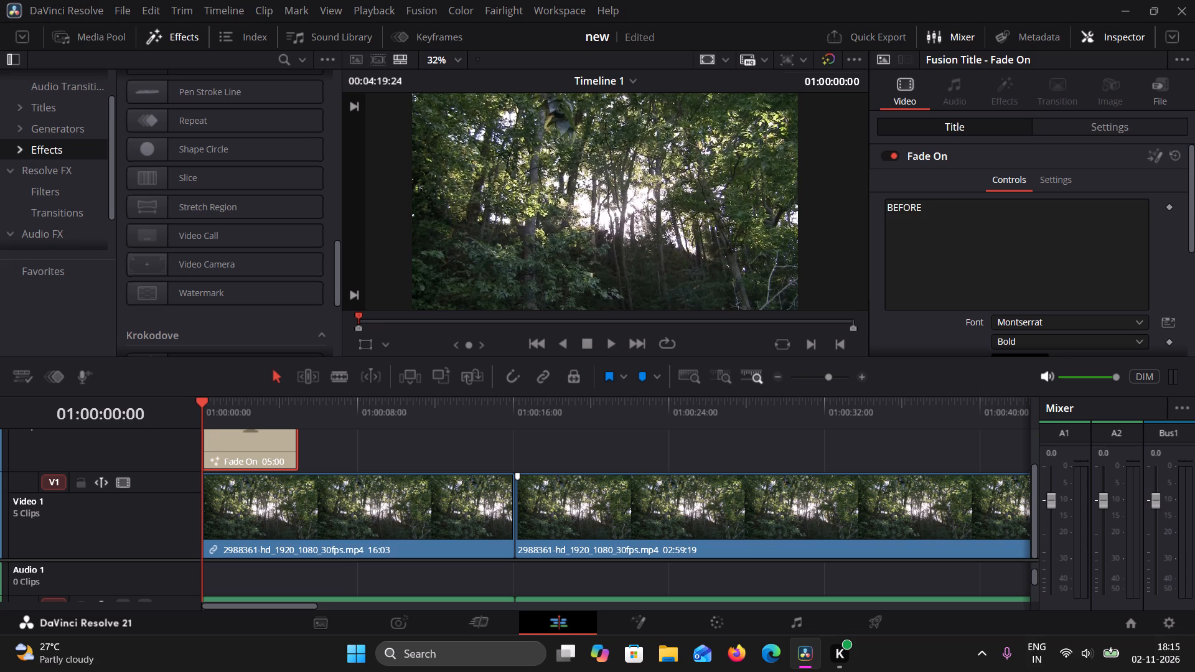
{"action": "scroll", "coordinate": [629, 506], "scroll_direction": "up", "scroll_amount": 2}
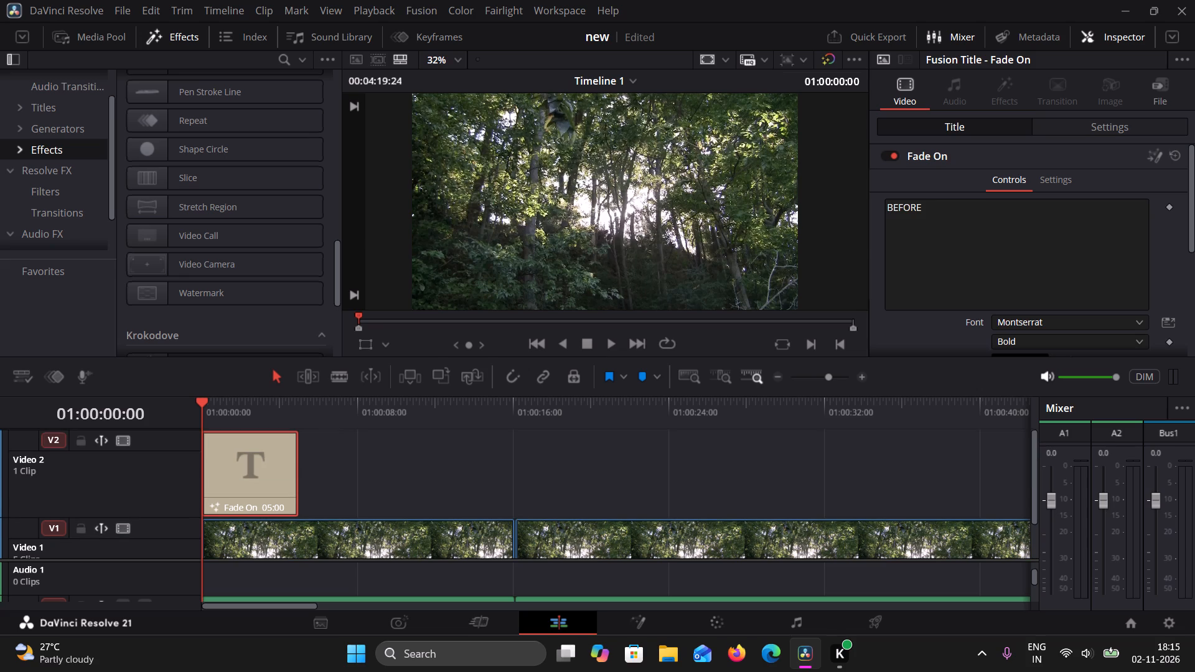
{"action": "scroll", "coordinate": [629, 506], "scroll_direction": "down", "scroll_amount": 2}
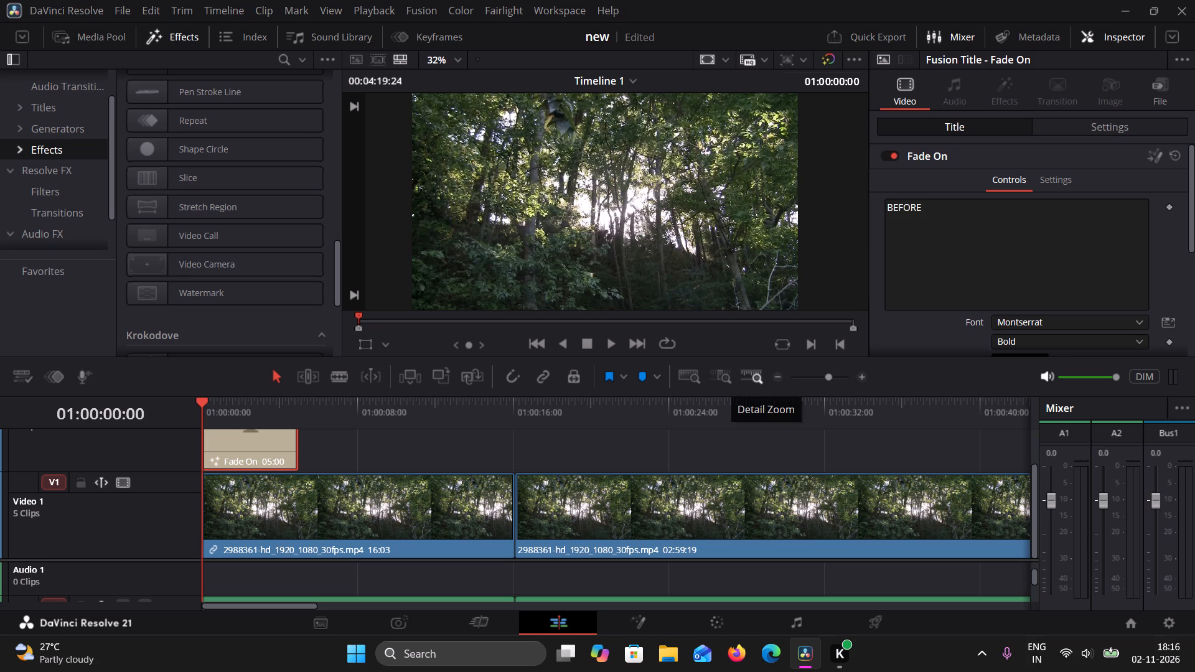
{"action": "left_click", "coordinate": [58, 244]}
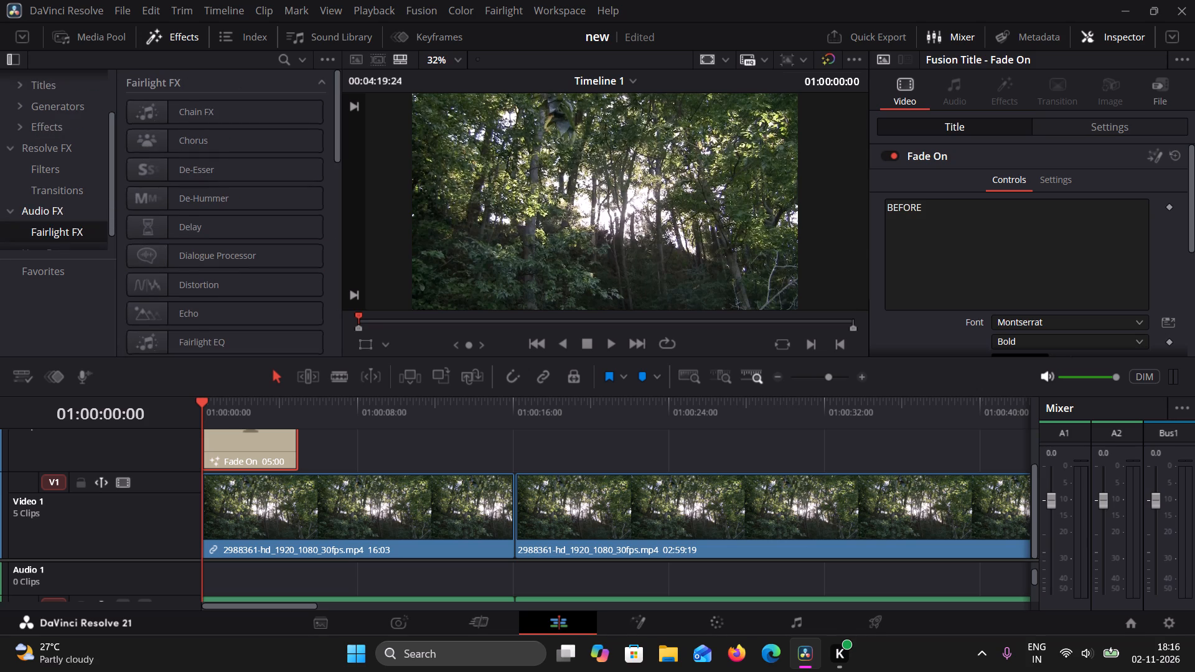
{"action": "left_click", "coordinate": [73, 218]}
{"action": "left_click", "coordinate": [88, 184]}
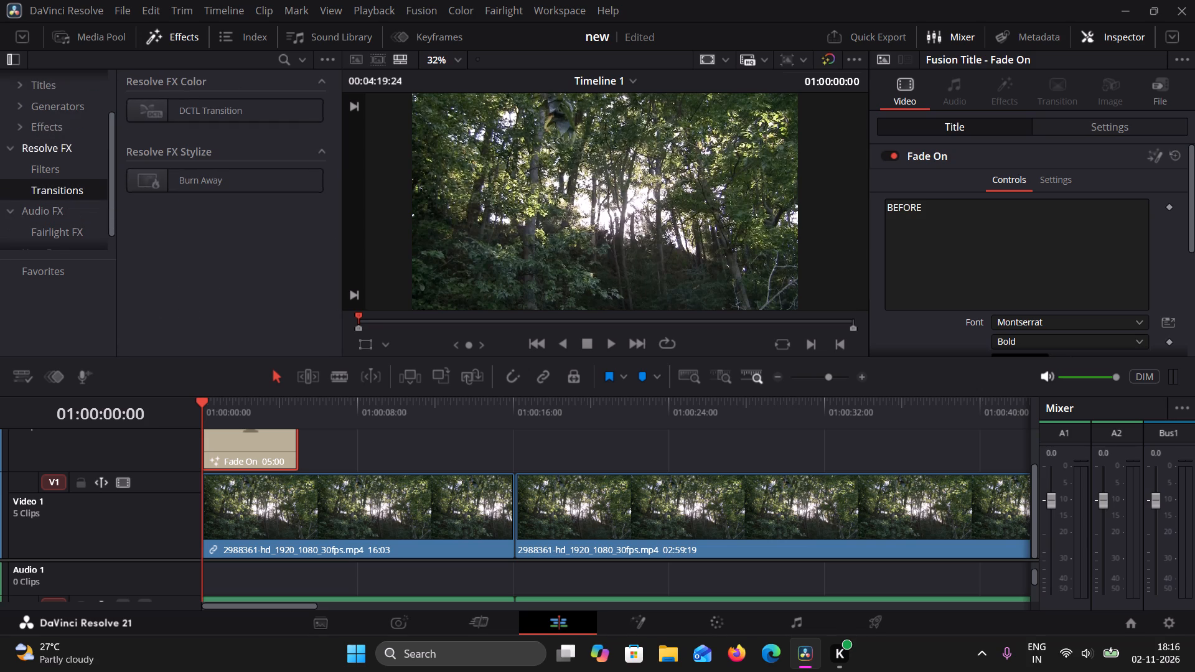
{"action": "scroll", "coordinate": [61, 141], "scroll_direction": "down", "scroll_amount": 3}
{"action": "left_click", "coordinate": [59, 193]}
{"action": "left_click", "coordinate": [63, 212]}
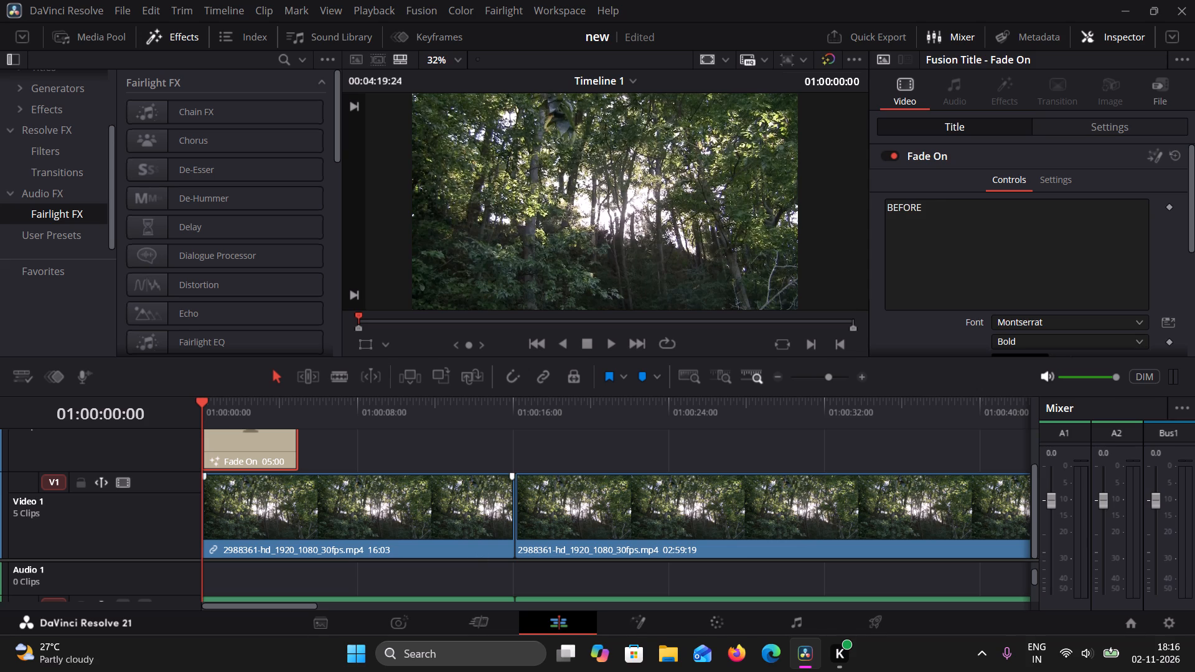
Add an empty video track directly above Video 1.
{"action": "right_click", "coordinate": [89, 485]}
{"action": "left_click", "coordinate": [144, 500]}
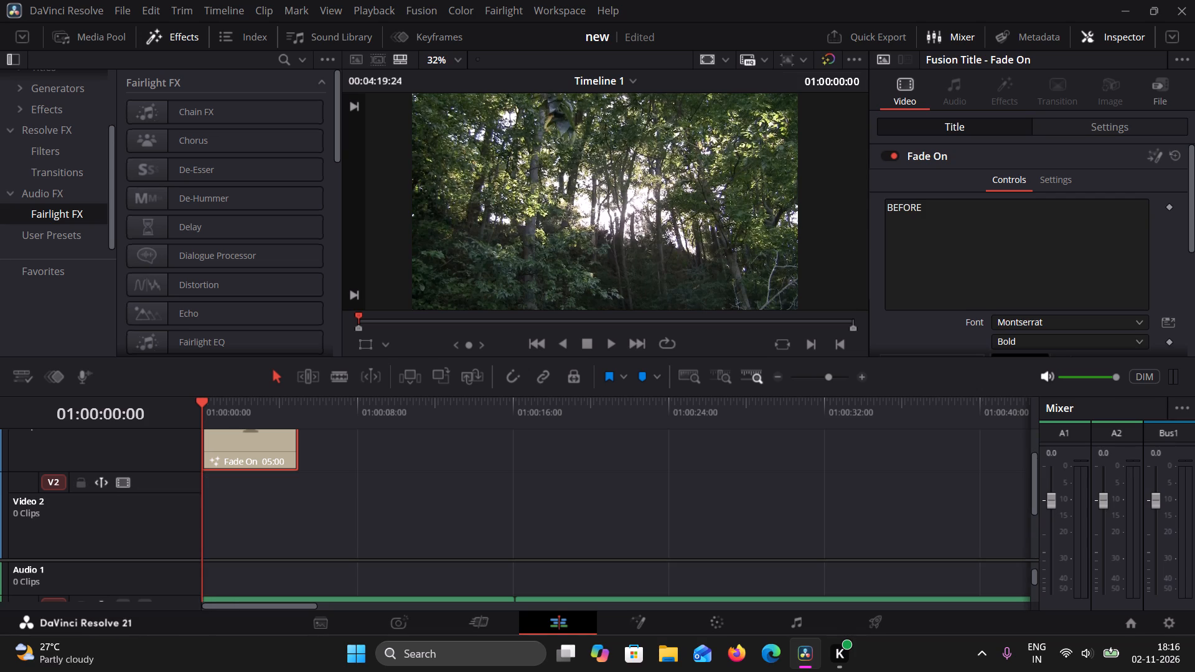
Split the graded woodland clip on Video 1 at about 01:00:29:00 and ripple-delete the portion after the cut.
{"action": "scroll", "coordinate": [532, 516], "scroll_direction": "down", "scroll_amount": 3}
{"action": "scroll", "coordinate": [506, 518], "scroll_direction": "up", "scroll_amount": 1}
{"action": "scroll", "coordinate": [506, 518], "scroll_direction": "down", "scroll_amount": 1}
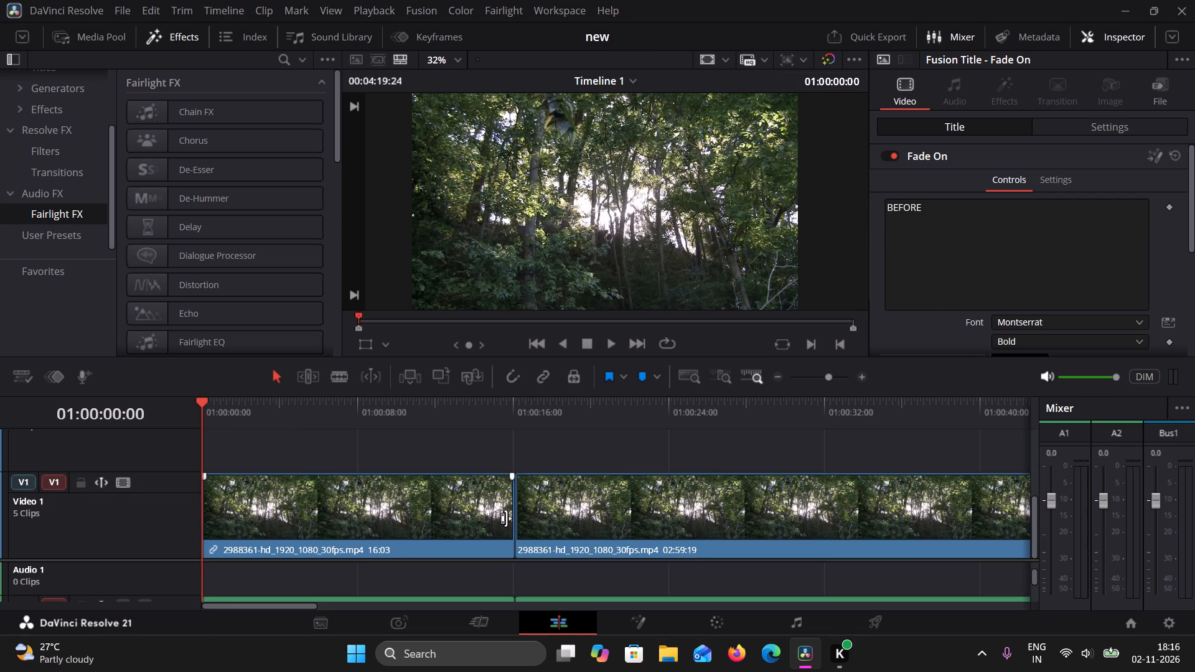
{"action": "left_click", "coordinate": [606, 515]}
{"action": "left_click_drag", "start_coordinate": [204, 404], "coordinate": [757, 426]}
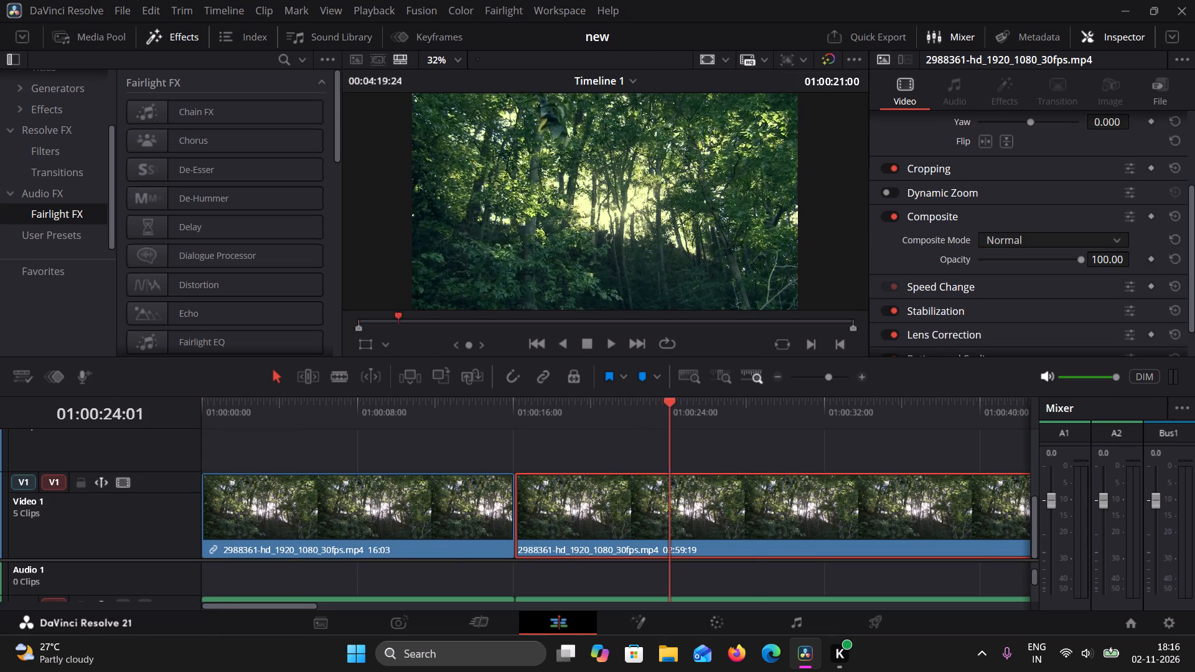
{"action": "left_click_drag", "start_coordinate": [757, 426], "coordinate": [769, 431]}
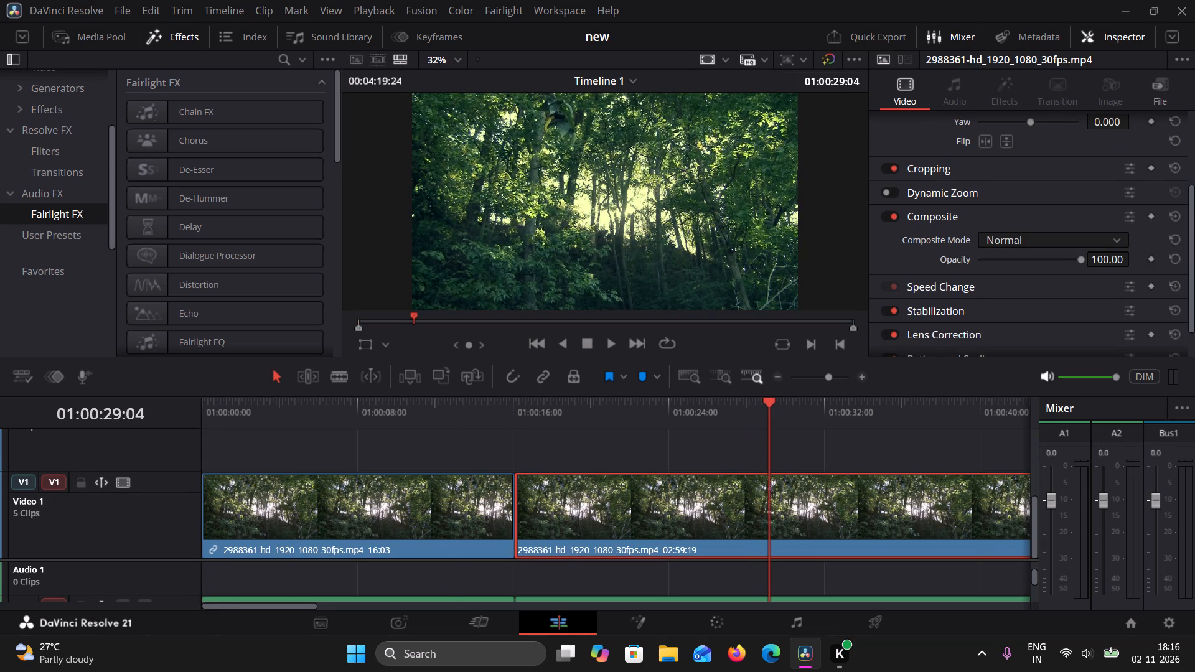
{"action": "left_click", "coordinate": [330, 387]}
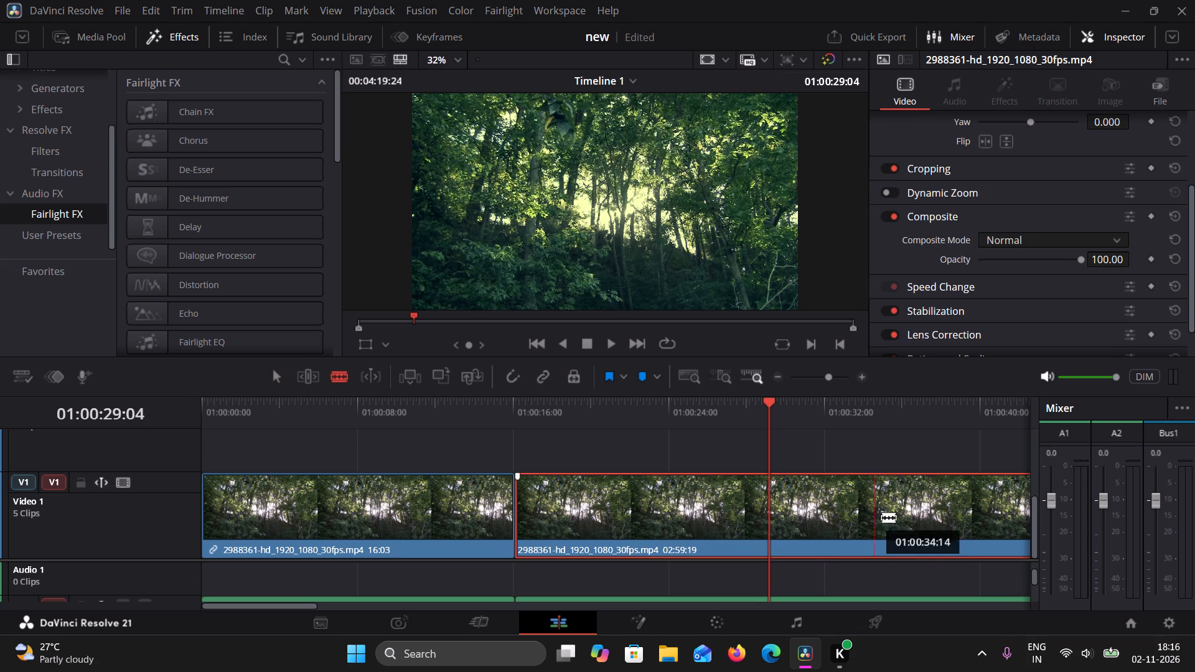
{"action": "left_click", "coordinate": [766, 488]}
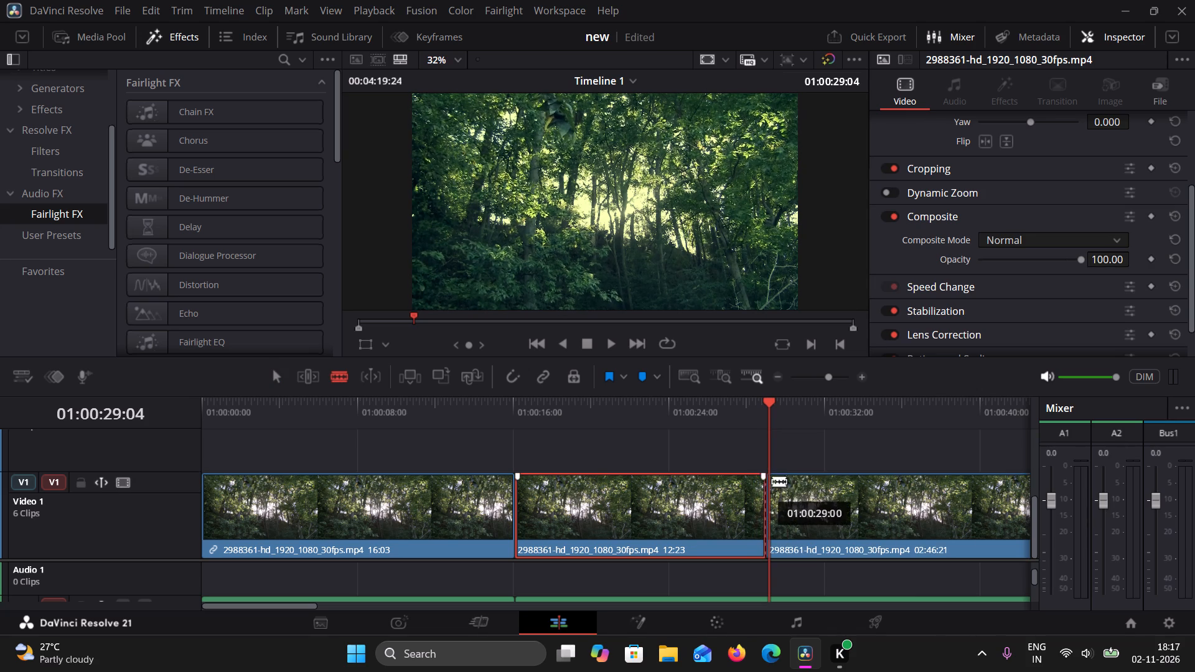
{"action": "left_click", "coordinate": [274, 376]}
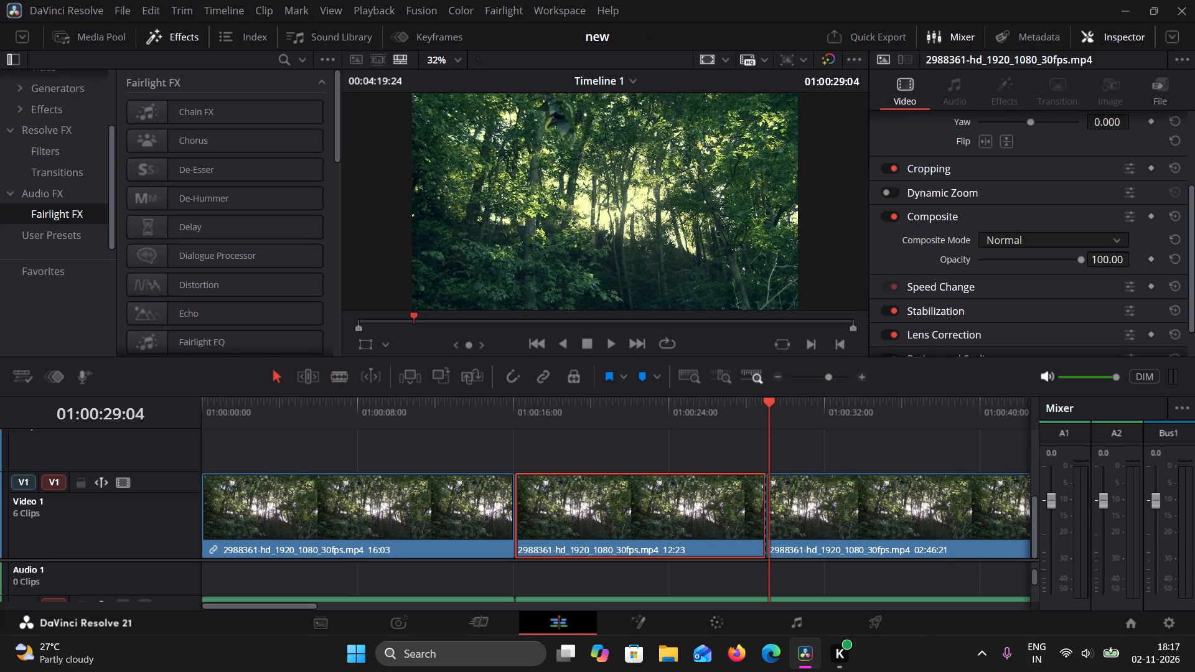
{"action": "left_click", "coordinate": [886, 498]}
{"action": "key", "text": "Delete"}
Move the graded woodland clip onto Video 2 at the timeline start, directly above the ungraded woodland clip.
{"action": "left_click_drag", "start_coordinate": [689, 511], "coordinate": [648, 487]}
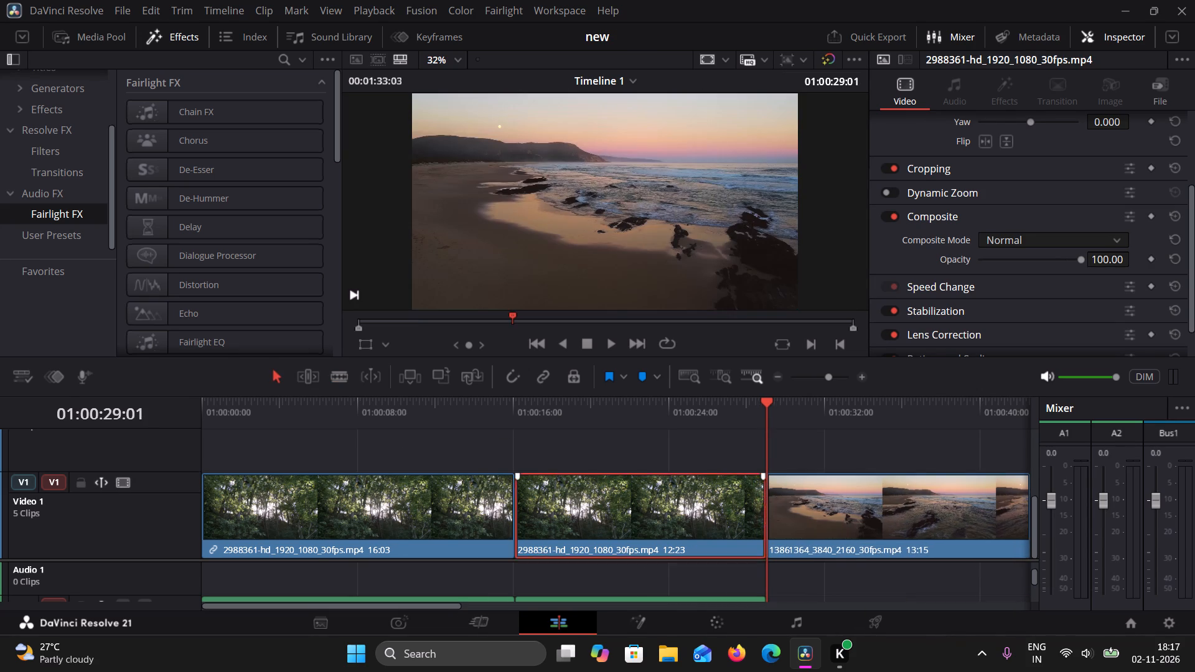
{"action": "left_click_drag", "start_coordinate": [648, 487], "coordinate": [263, 427]}
Trim the end of the ungraded woodland clip on Video 1 to a duration of 12:20, roughly matching the clip above.
{"action": "left_click", "coordinate": [517, 513]}
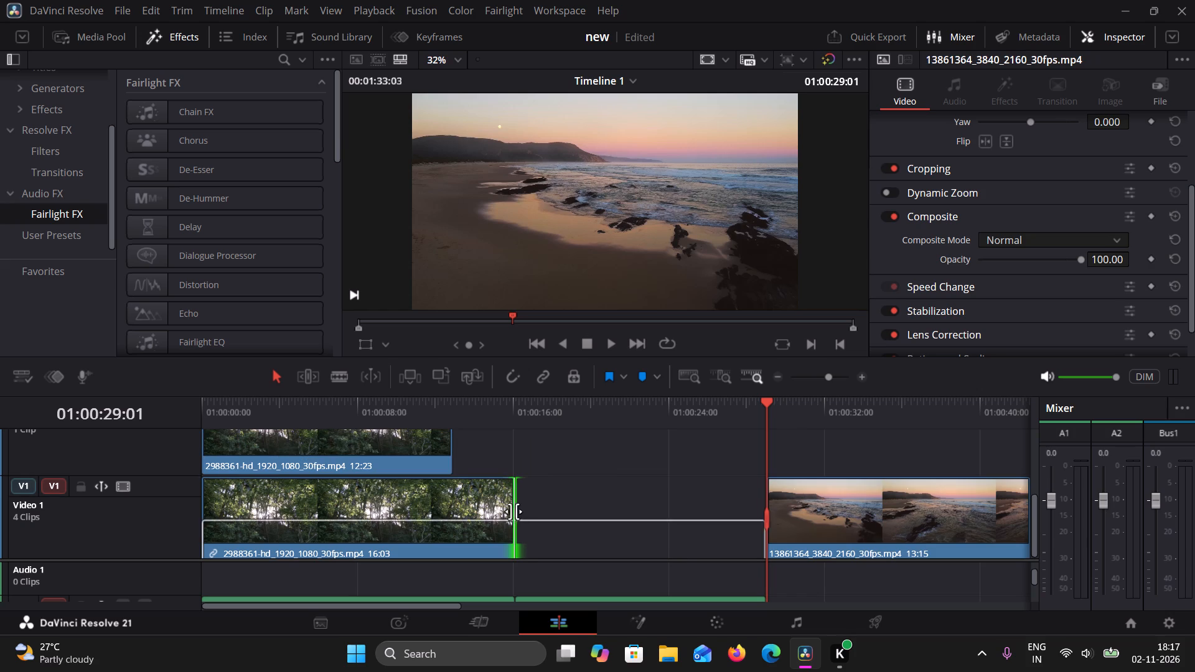
{"action": "left_click_drag", "start_coordinate": [513, 520], "coordinate": [450, 503]}
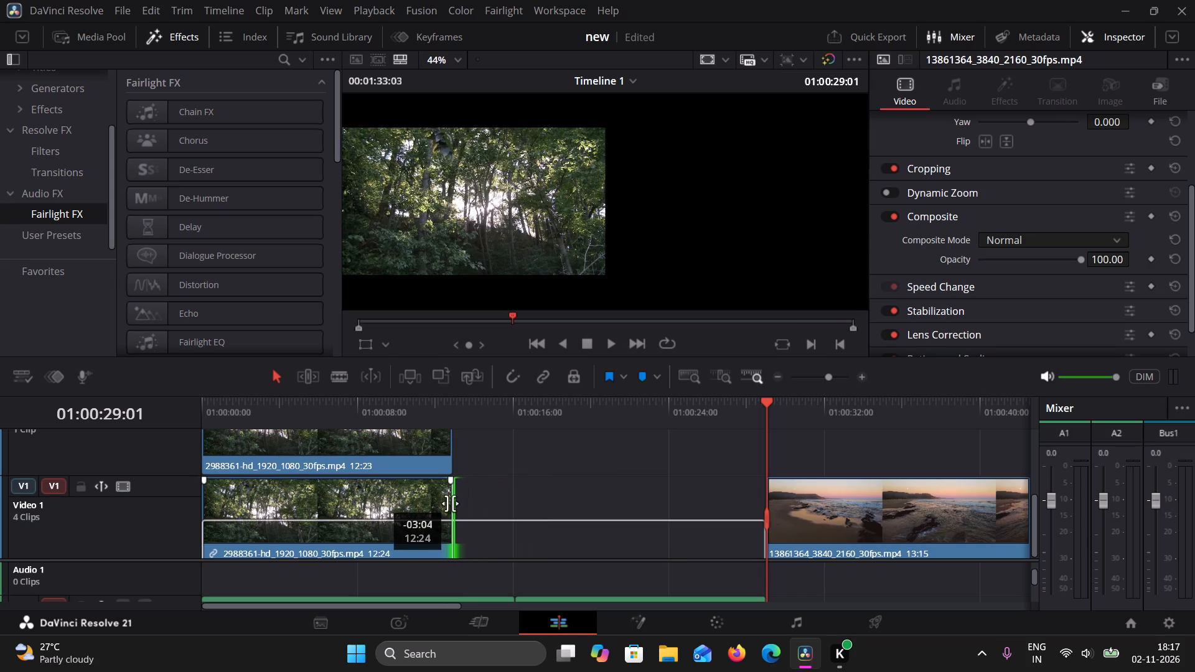
{"action": "left_click_drag", "start_coordinate": [450, 503], "coordinate": [449, 503]}
{"action": "left_click", "coordinate": [540, 496]}
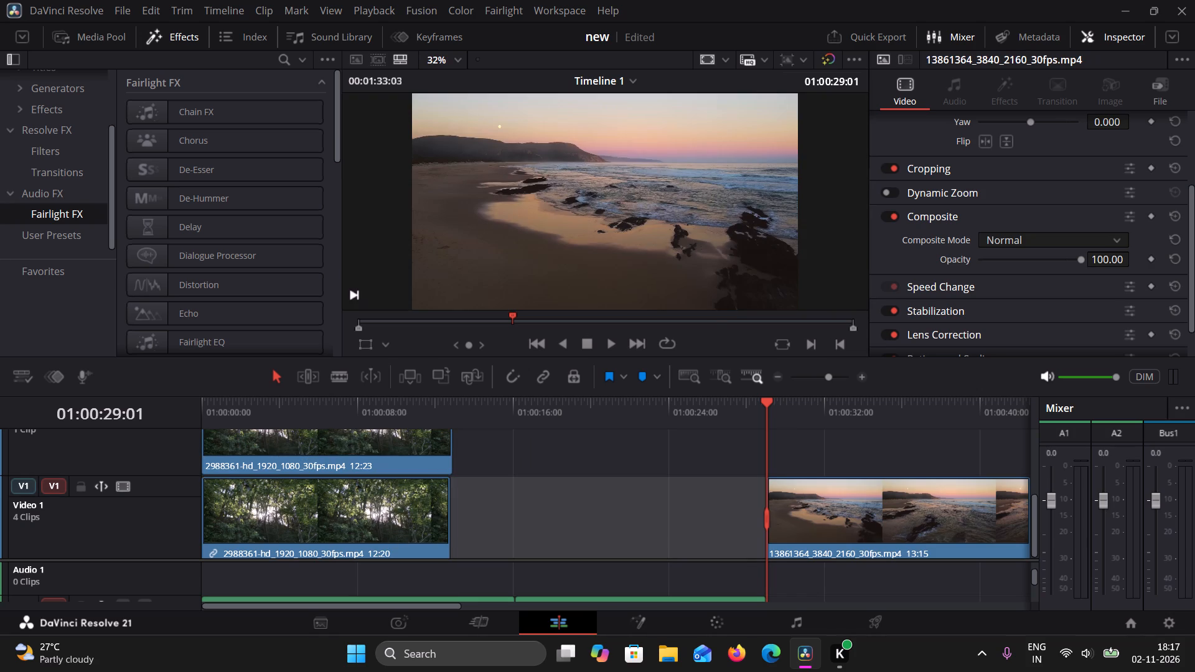
Ripple-delete the Fade On BEFORE title from Video 3 and check the stacked woodland clips beneath it.
{"action": "left_click_drag", "start_coordinate": [761, 404], "coordinate": [304, 446]}
{"action": "scroll", "coordinate": [579, 458], "scroll_direction": "up", "scroll_amount": 3}
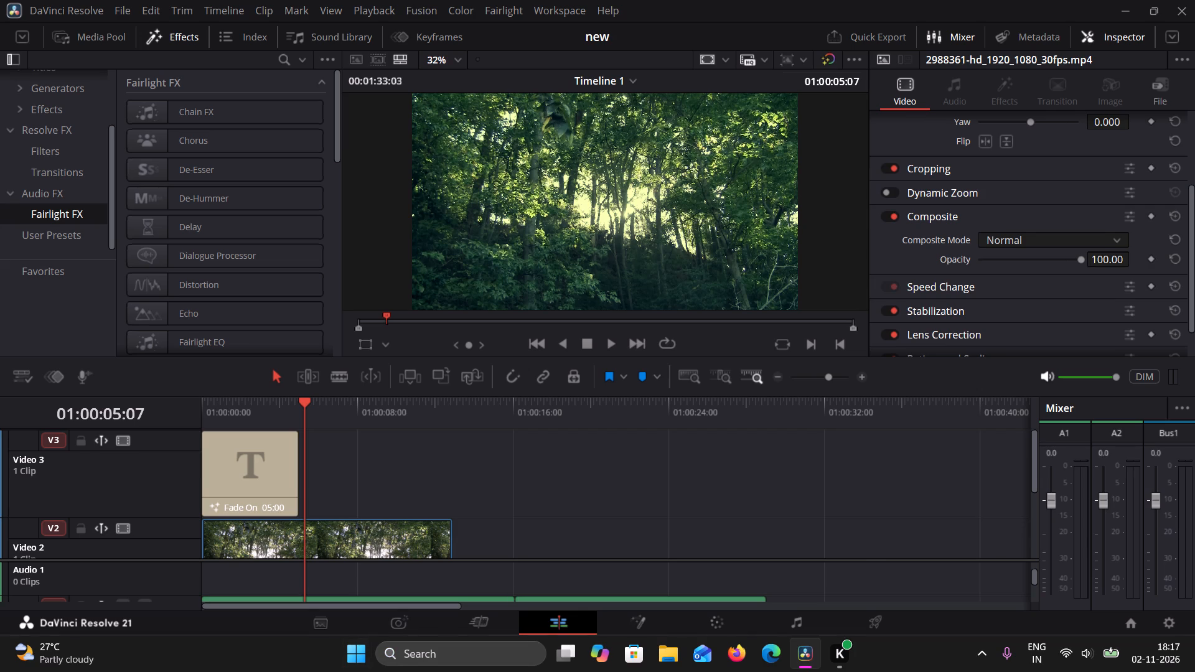
{"action": "scroll", "coordinate": [571, 526], "scroll_direction": "down", "scroll_amount": 1}
{"action": "scroll", "coordinate": [571, 526], "scroll_direction": "up", "scroll_amount": 2}
{"action": "left_click", "coordinate": [257, 480]}
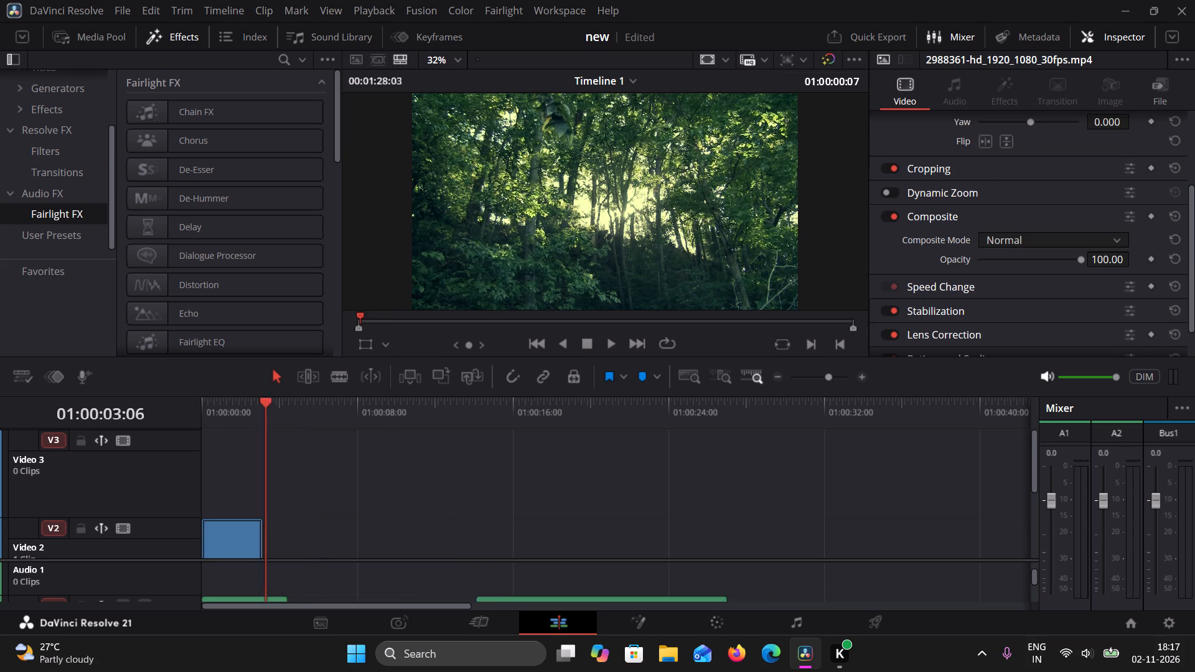
{"action": "scroll", "coordinate": [512, 532], "scroll_direction": "down", "scroll_amount": 2}
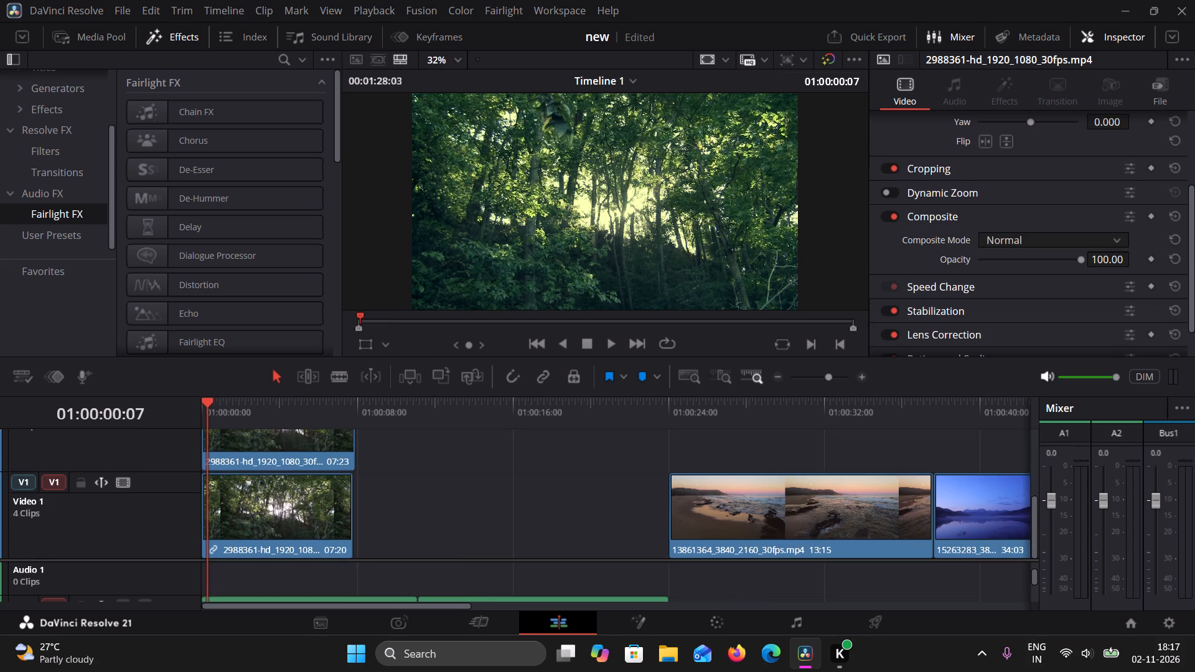
{"action": "scroll", "coordinate": [512, 532], "scroll_direction": "up", "scroll_amount": 1}
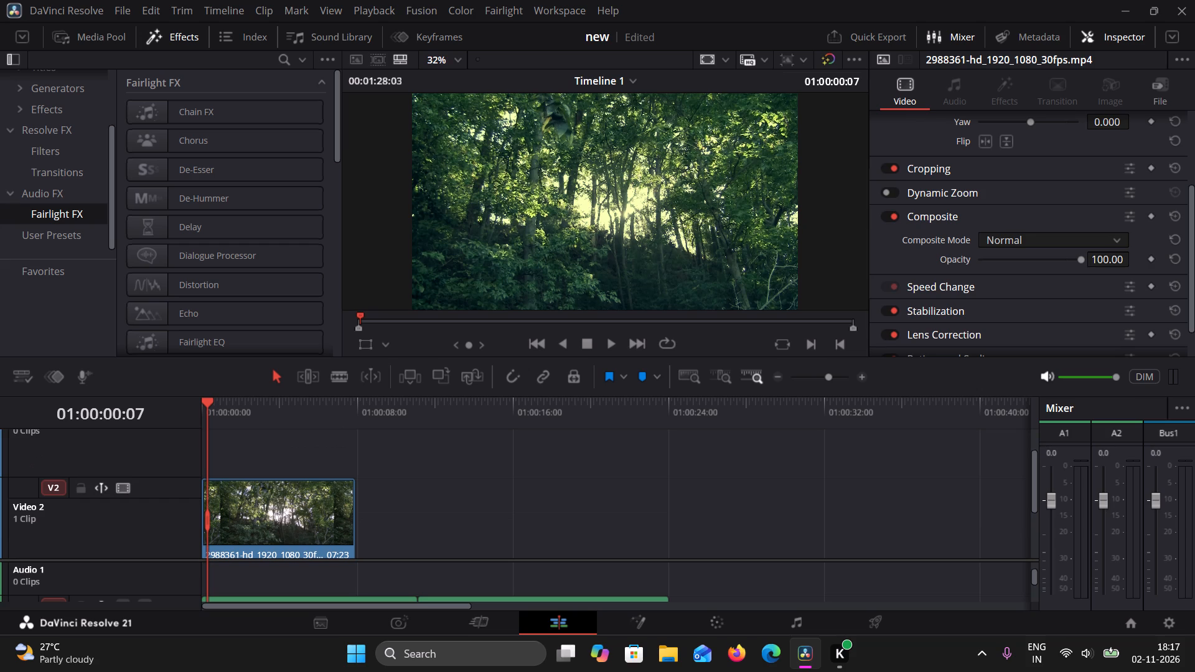
{"action": "scroll", "coordinate": [583, 502], "scroll_direction": "down", "scroll_amount": 2}
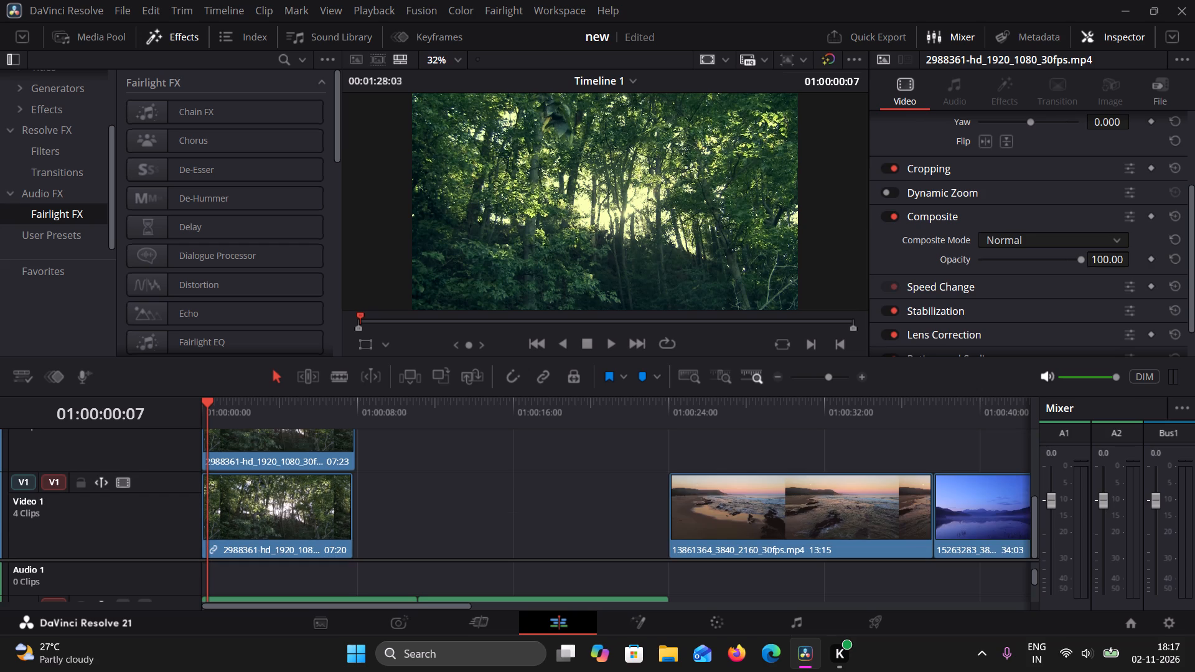
Add a Crop Right keyframe to the graded woodland clip on Video 2 near its end, at 01:00:07:20.
{"action": "left_click", "coordinate": [321, 455]}
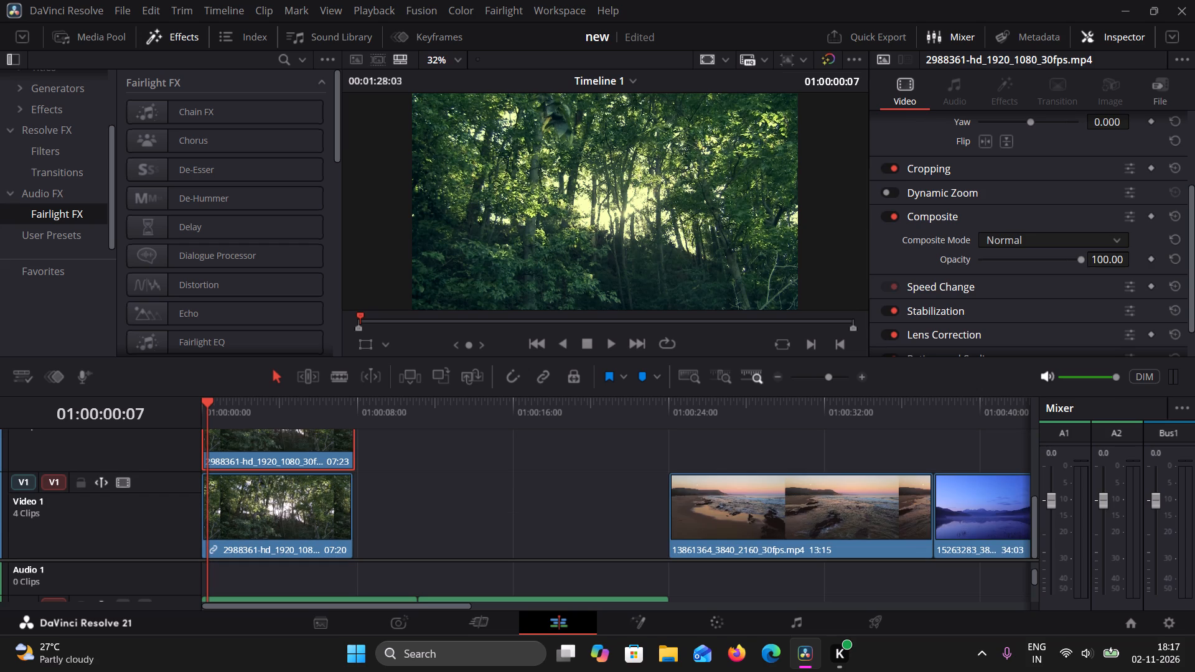
{"action": "left_click_drag", "start_coordinate": [207, 399], "coordinate": [351, 426]}
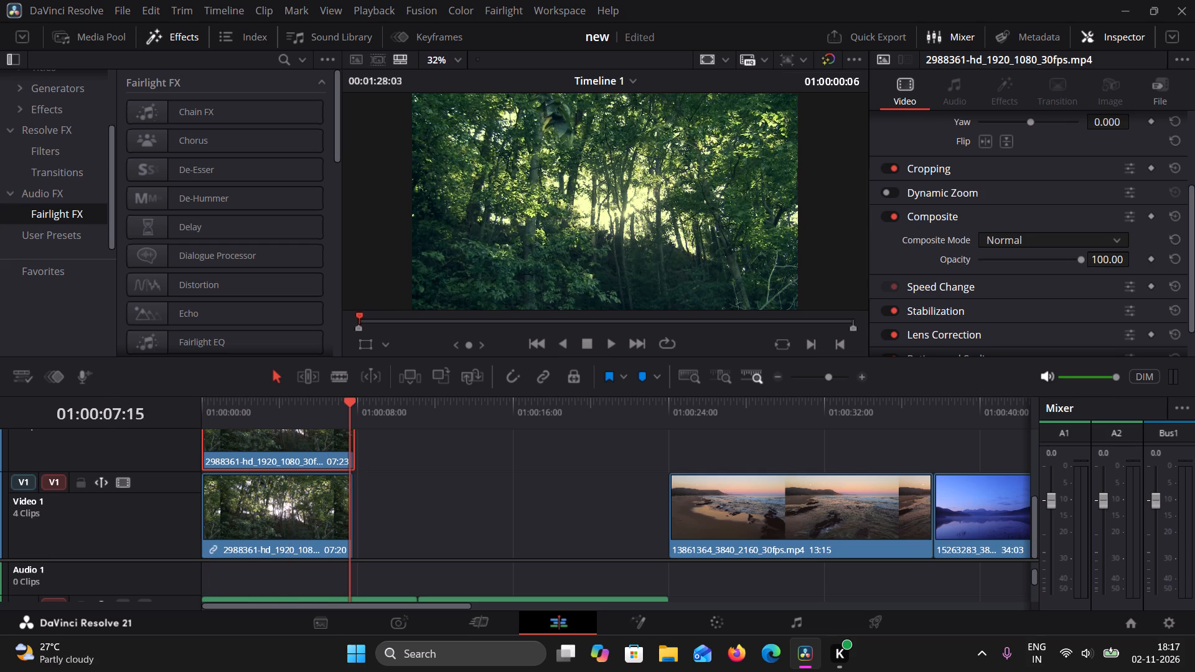
{"action": "left_click_drag", "start_coordinate": [351, 426], "coordinate": [354, 428]}
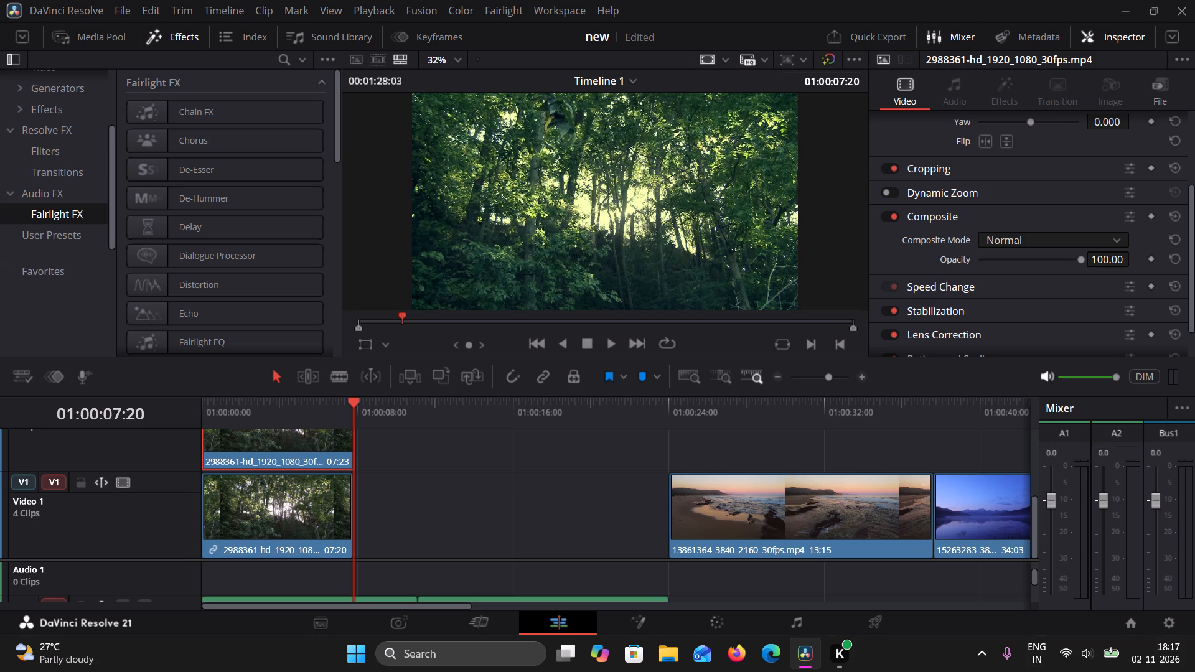
{"action": "left_click", "coordinate": [1135, 174]}
{"action": "left_click", "coordinate": [1154, 170]}
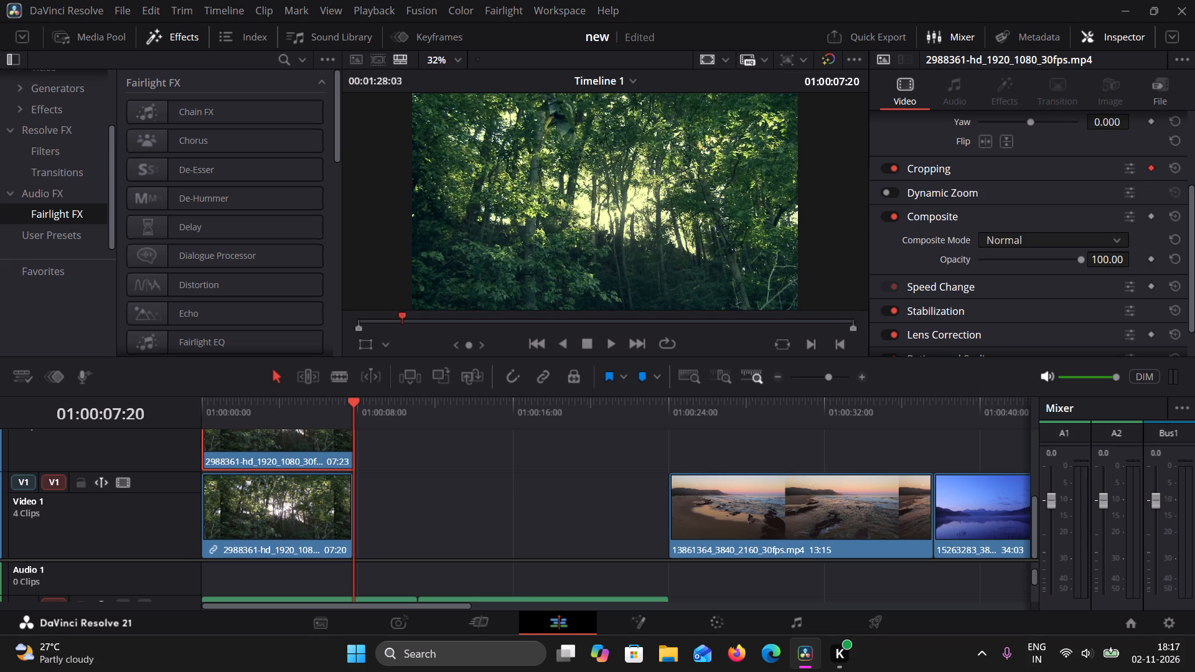
{"action": "left_click", "coordinate": [1154, 170]}
{"action": "scroll", "coordinate": [1054, 191], "scroll_direction": "up", "scroll_amount": 4}
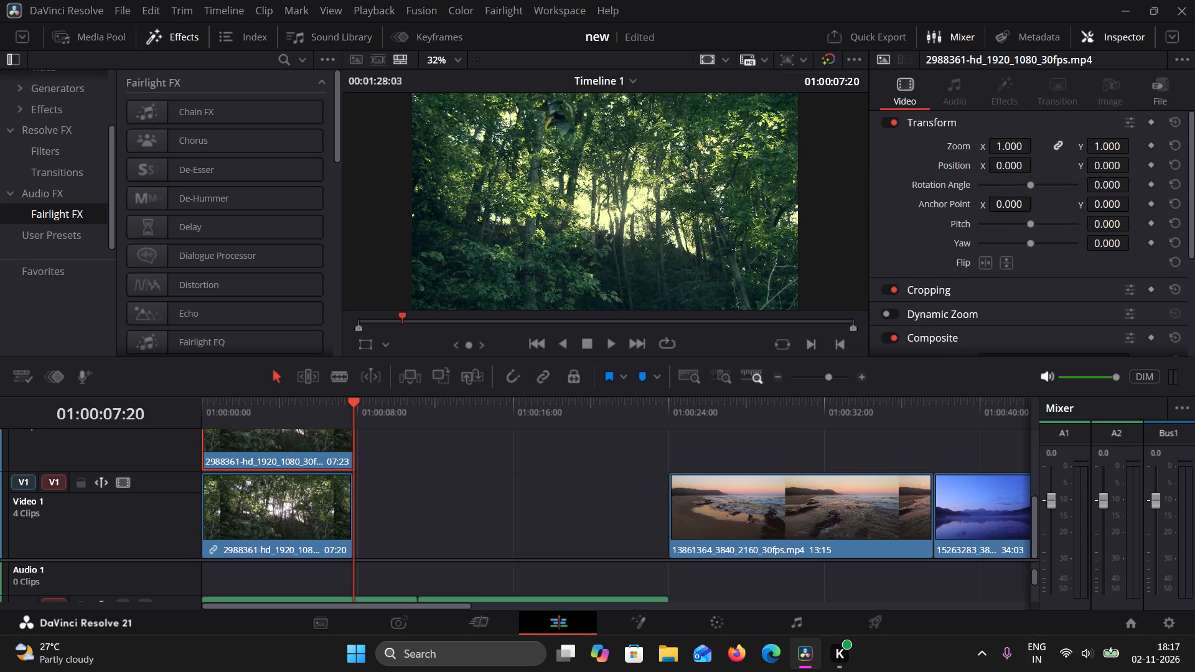
{"action": "scroll", "coordinate": [1054, 191], "scroll_direction": "down", "scroll_amount": 7}
{"action": "scroll", "coordinate": [1054, 191], "scroll_direction": "up", "scroll_amount": 2}
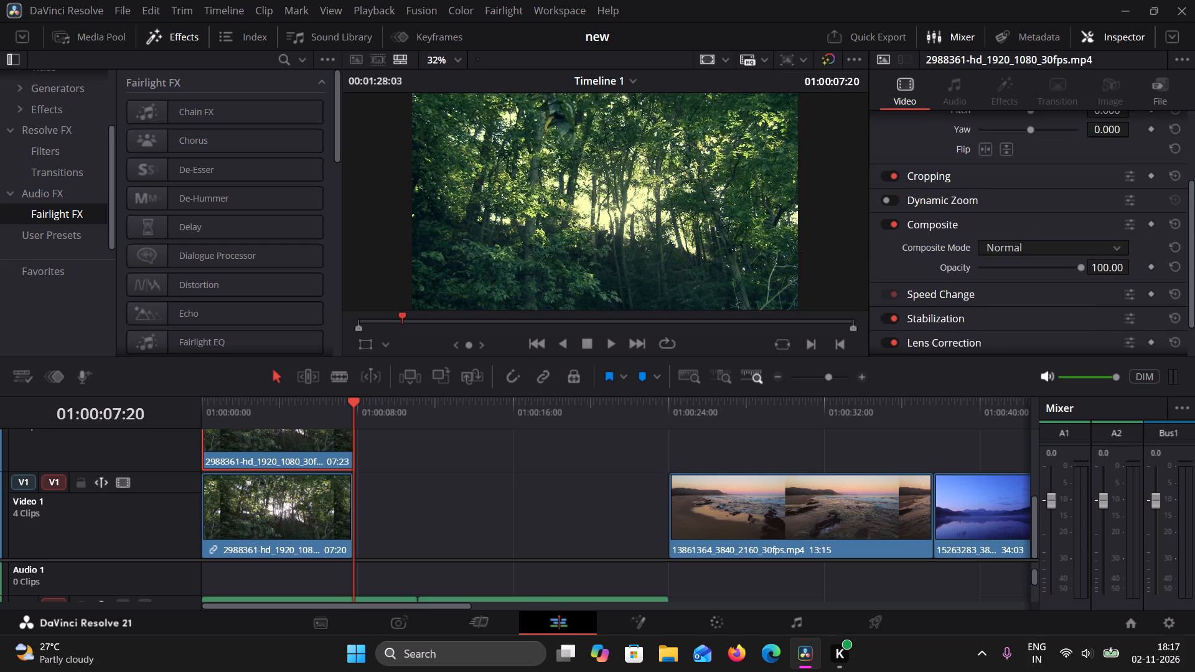
{"action": "scroll", "coordinate": [939, 232], "scroll_direction": "down", "scroll_amount": 4}
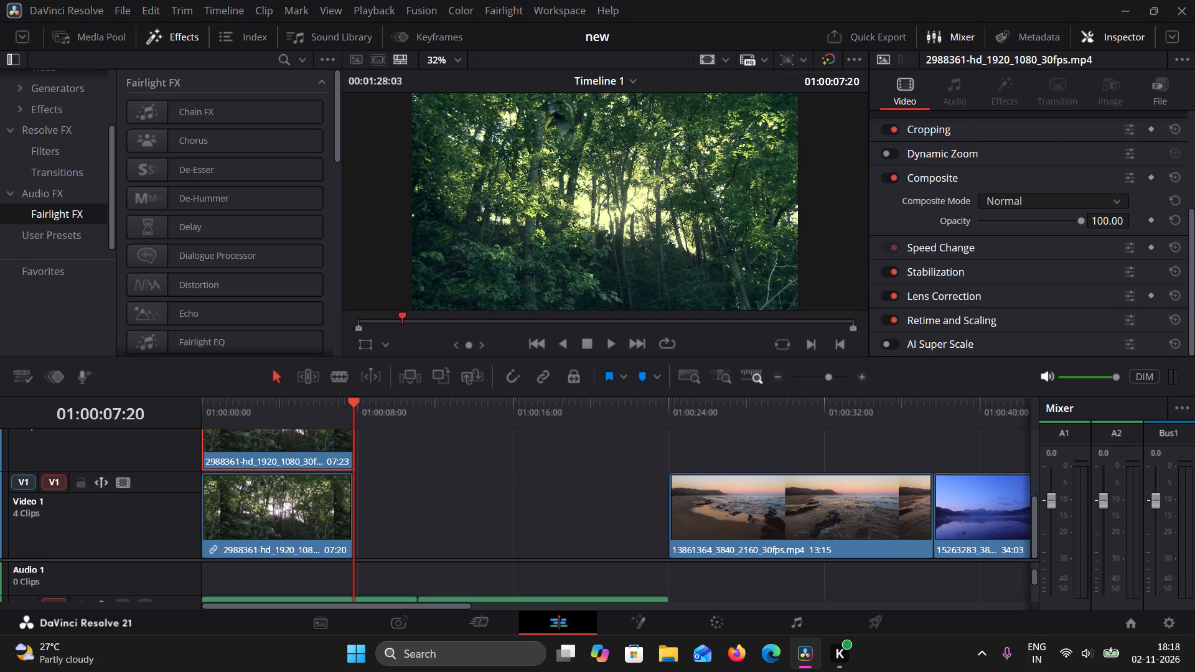
{"action": "left_click", "coordinate": [1136, 133]}
{"action": "left_click", "coordinate": [1154, 174]}
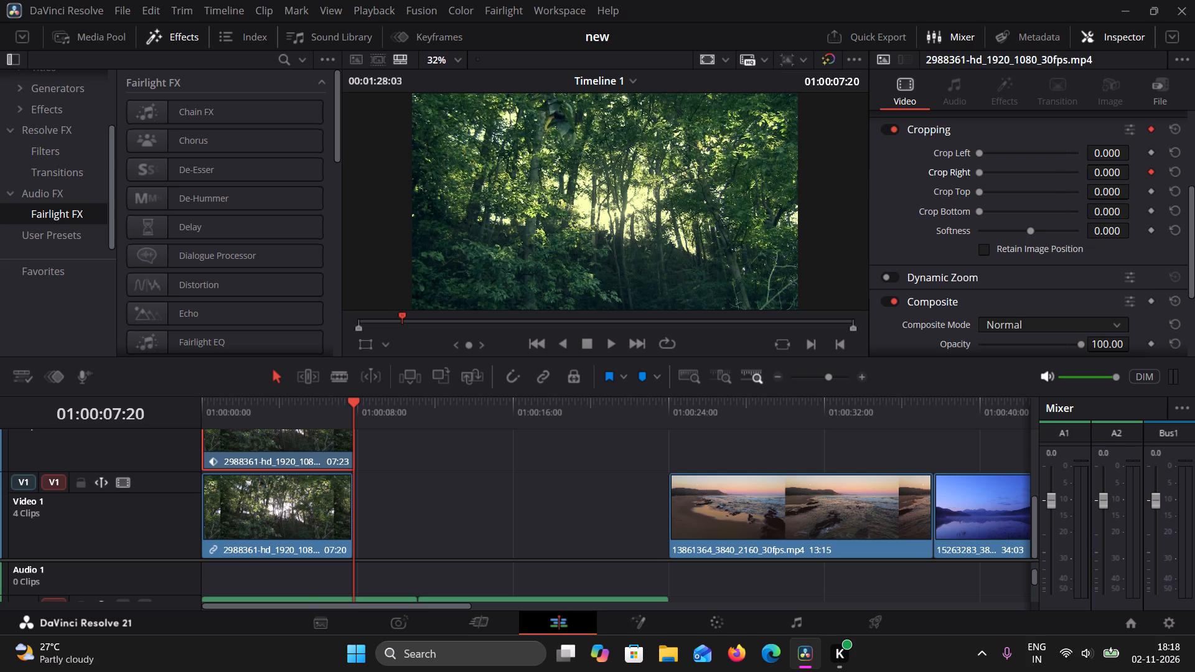
Add a Crop Right keyframe to the graded woodland clip on Video 2 at the timeline start, 01:00:00:00.
{"action": "left_click", "coordinate": [369, 440]}
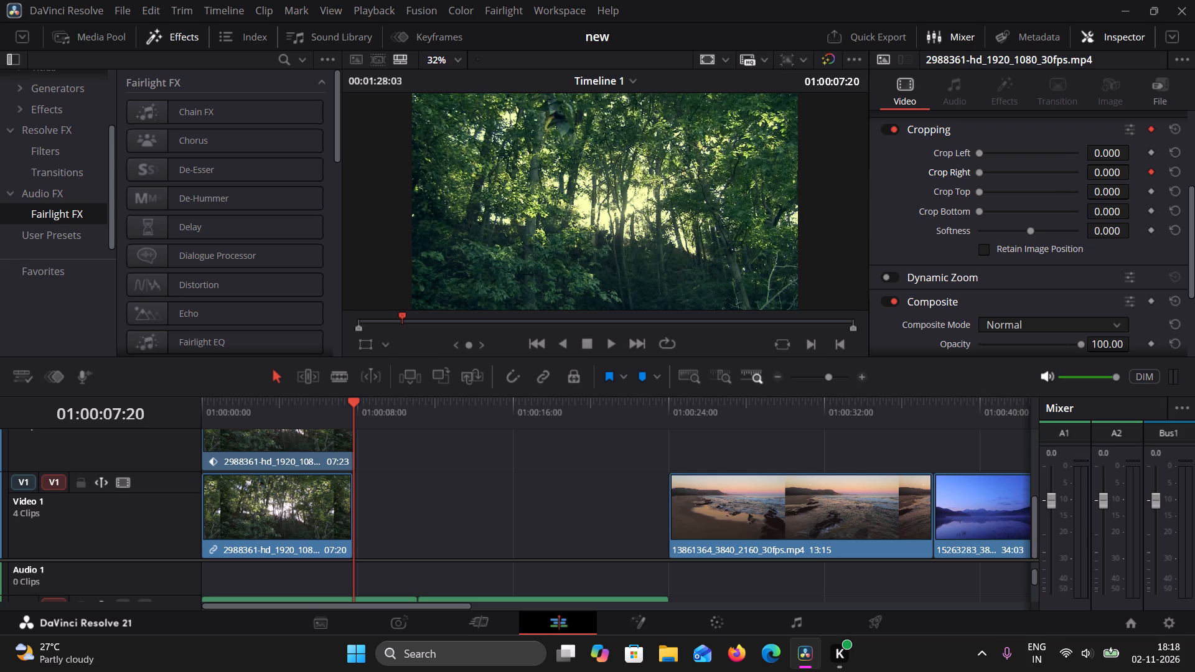
{"action": "left_click_drag", "start_coordinate": [356, 407], "coordinate": [190, 419]}
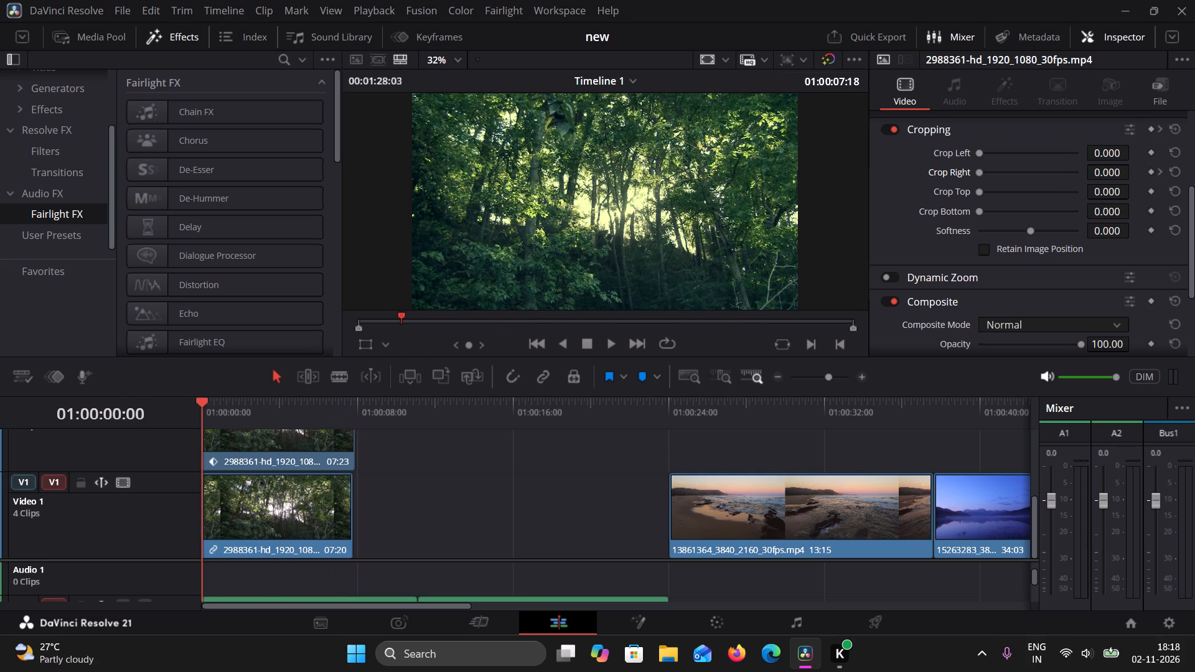
{"action": "left_click_drag", "start_coordinate": [190, 419], "coordinate": [153, 421]}
{"action": "left_click", "coordinate": [263, 446]}
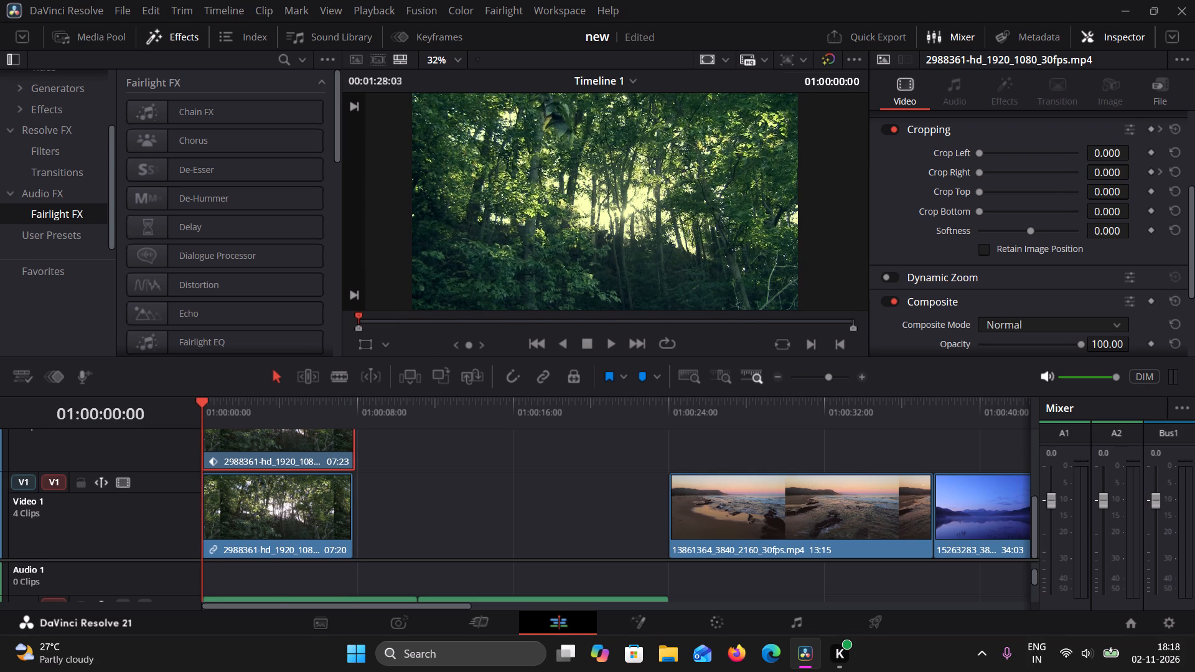
{"action": "left_click", "coordinate": [1154, 174]}
Open the graded woodland clip's Crop Right value for editing at the 01:00:07:20 keyframe.
{"action": "left_click", "coordinate": [1100, 177]}
{"action": "key", "text": "Down"}
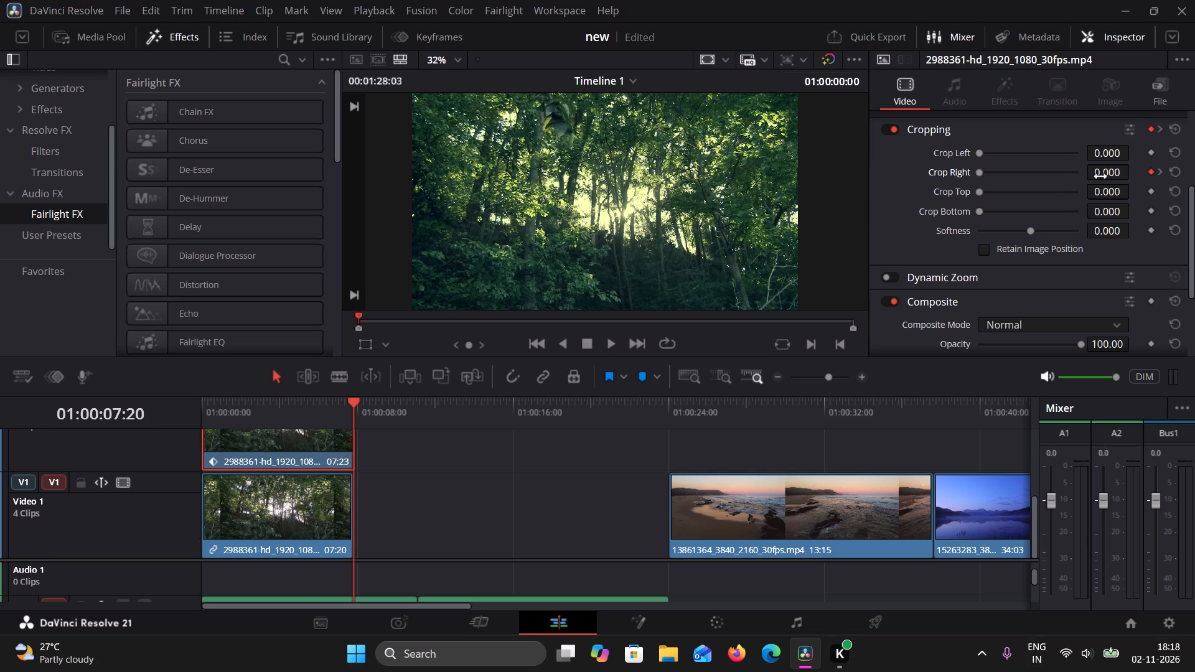
{"action": "double_click", "coordinate": [1101, 178]}
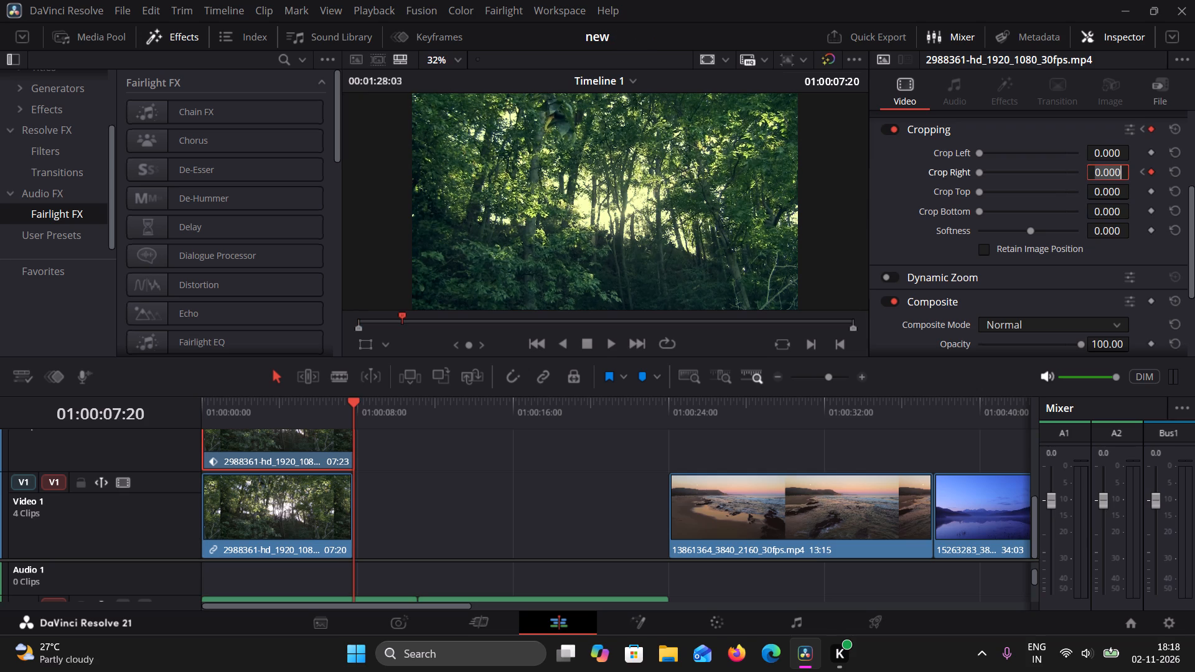
{"action": "key", "text": "Down"}
{"action": "key", "text": "Insert"}
{"action": "key", "text": "Insert"}
{"action": "key", "text": "Insert"}
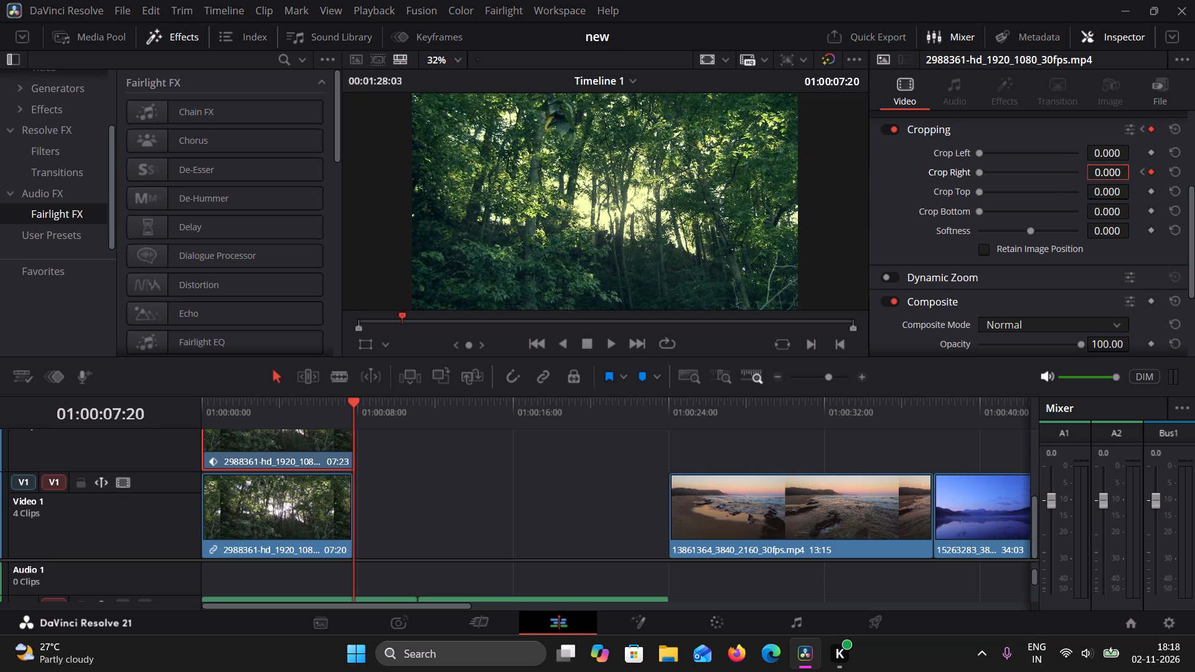